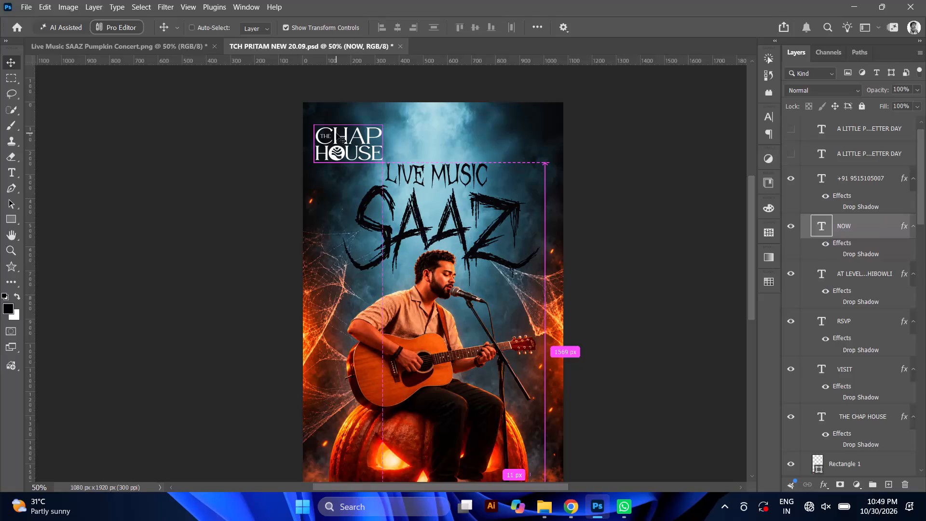
Move the Chap House logo to the poster's top centre above LIVE MUSIC and scale it down to 3.54%.
click(336, 133)
alt+click(336, 133)
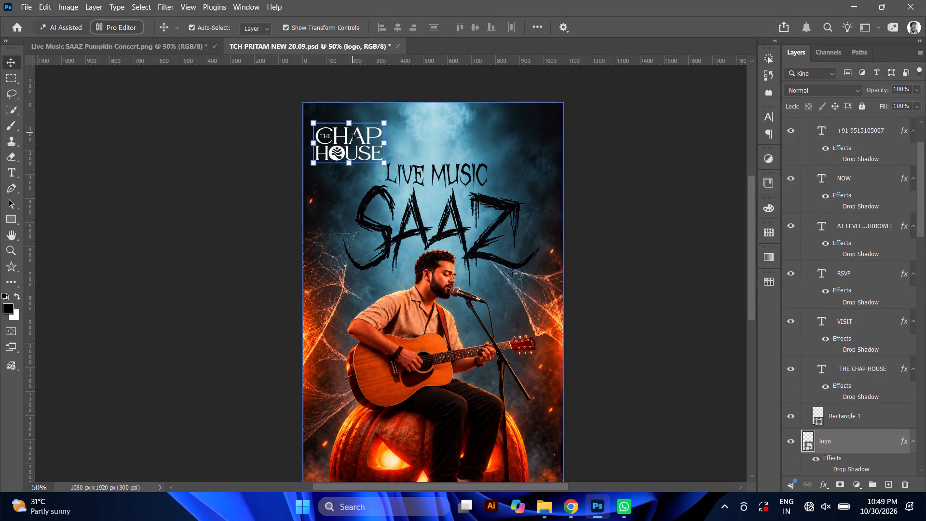
drag(353, 138, 442, 136)
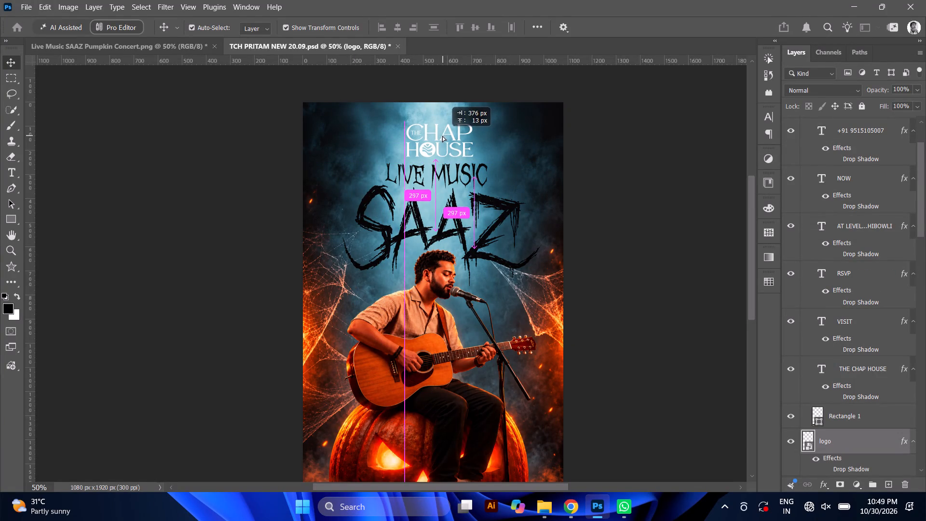
drag(442, 136, 439, 136)
drag(436, 160, 436, 153)
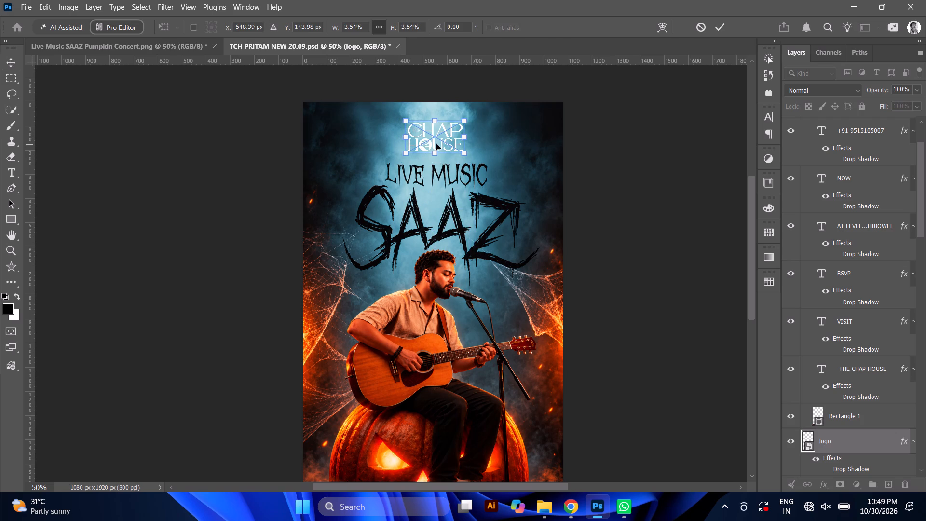
Search Windows for "kur" and open the best match.
click(383, 502)
text(kur)
key(Return)
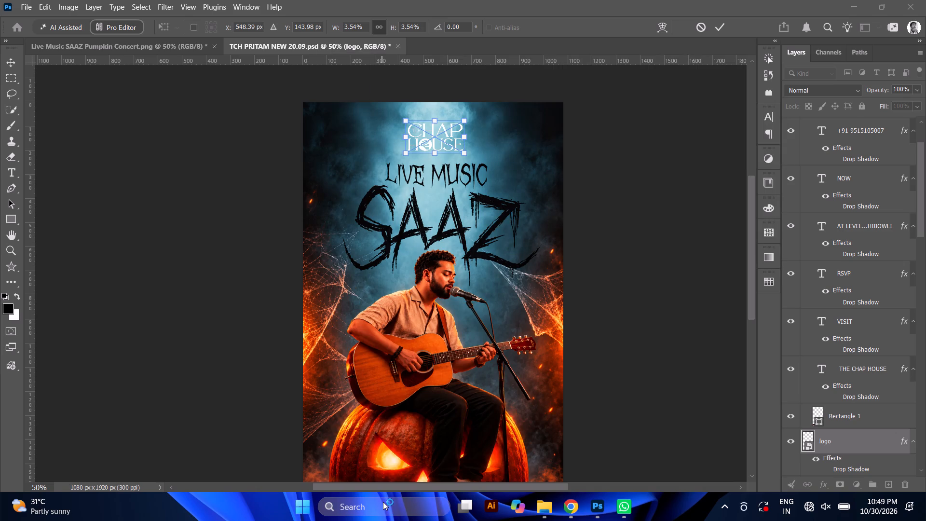
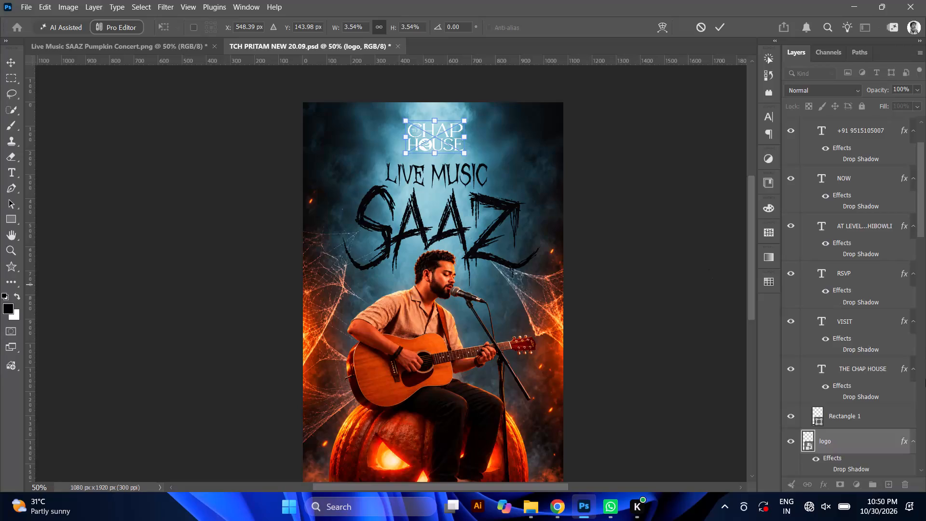
Add a Color Overlay to the Chap House logo layer at 100% opacity with colour 000000.
click(848, 445)
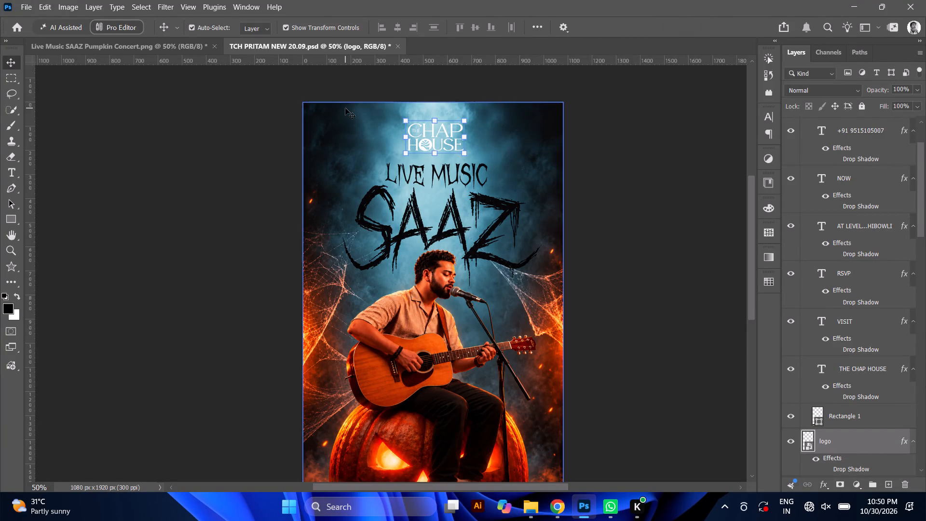
click(825, 489)
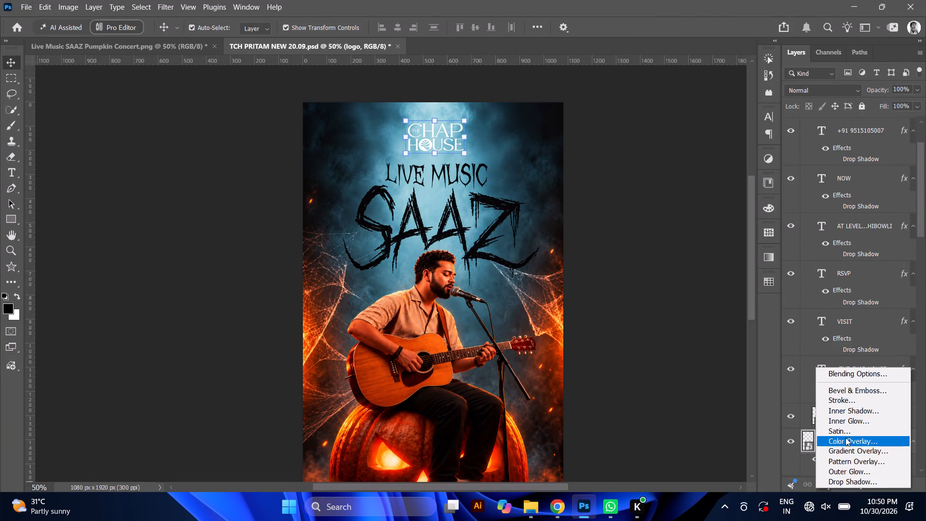
click(855, 444)
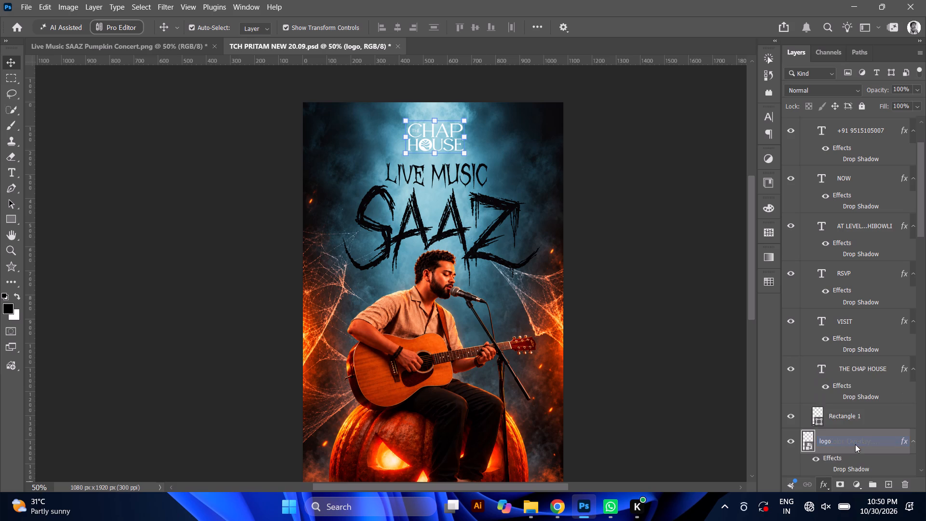
drag(342, 111, 575, 301)
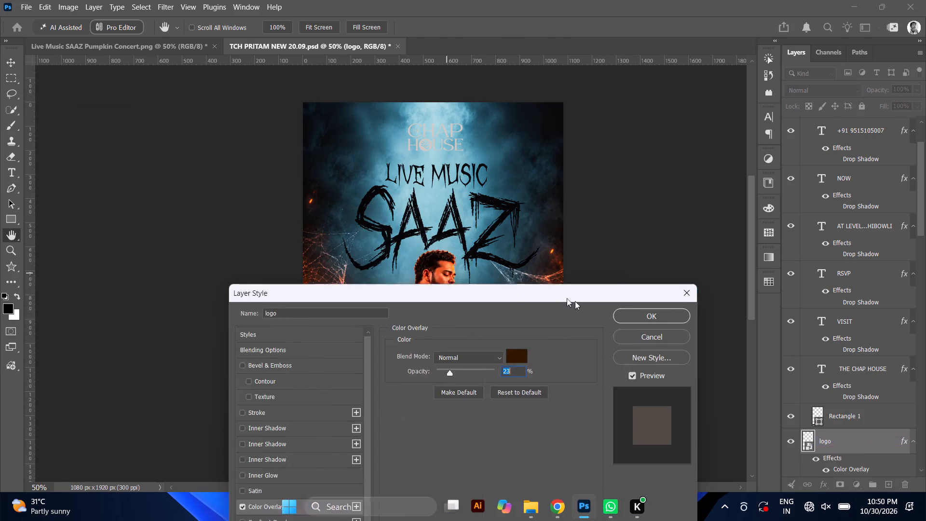
drag(575, 301, 704, 244)
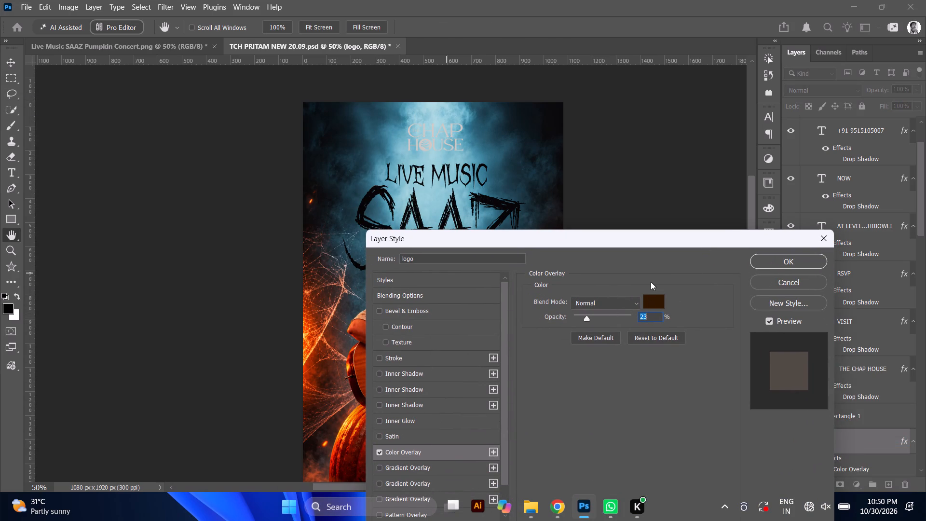
drag(603, 318, 687, 326)
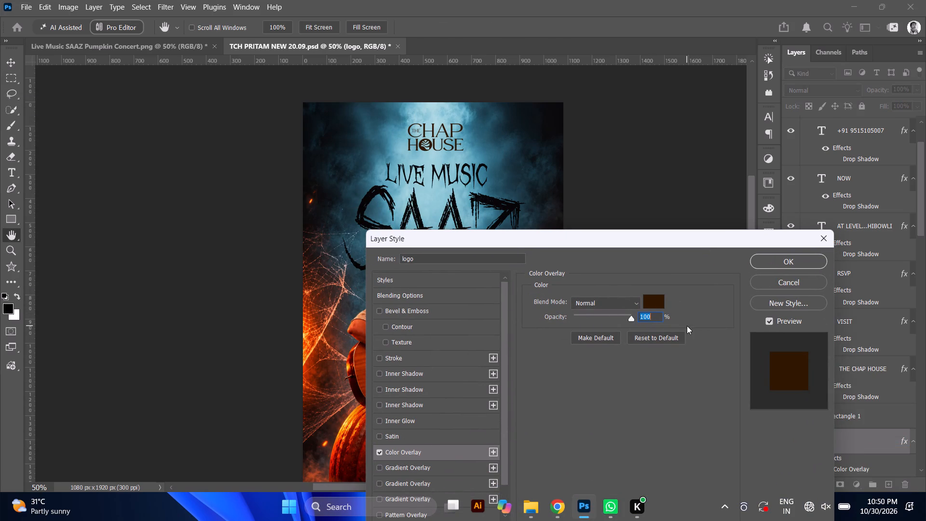
click(652, 301)
drag(550, 336, 712, 477)
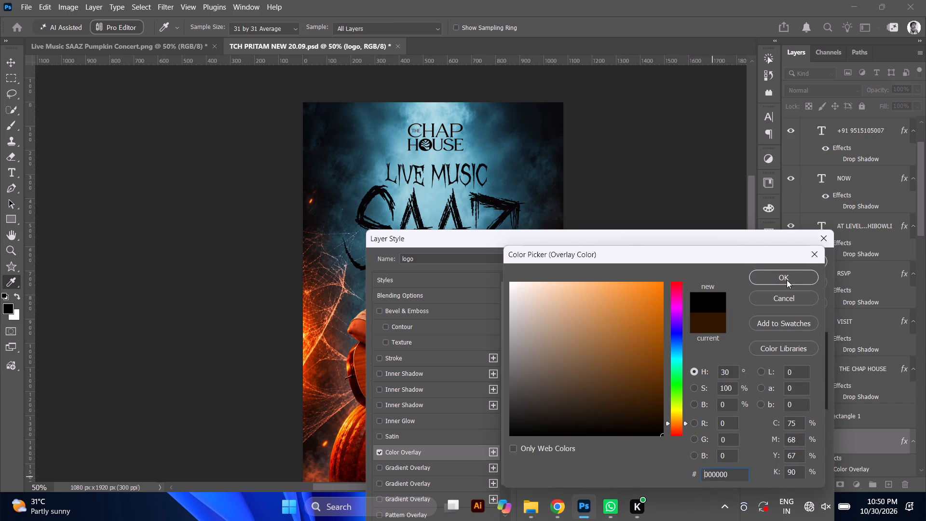
click(787, 280)
click(816, 255)
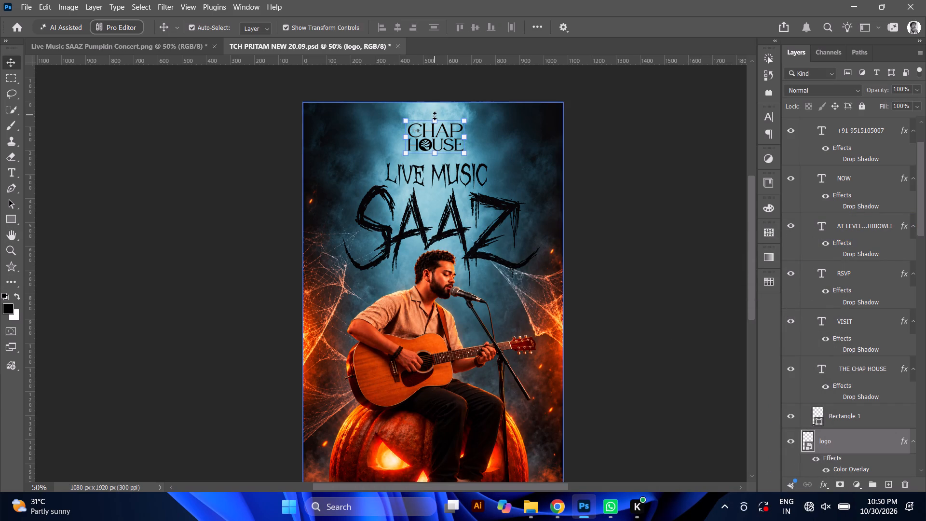
Scale the Chap House logo proportionally to 3.70%, keeping it above the LIVE MUSIC title.
drag(435, 121, 435, 126)
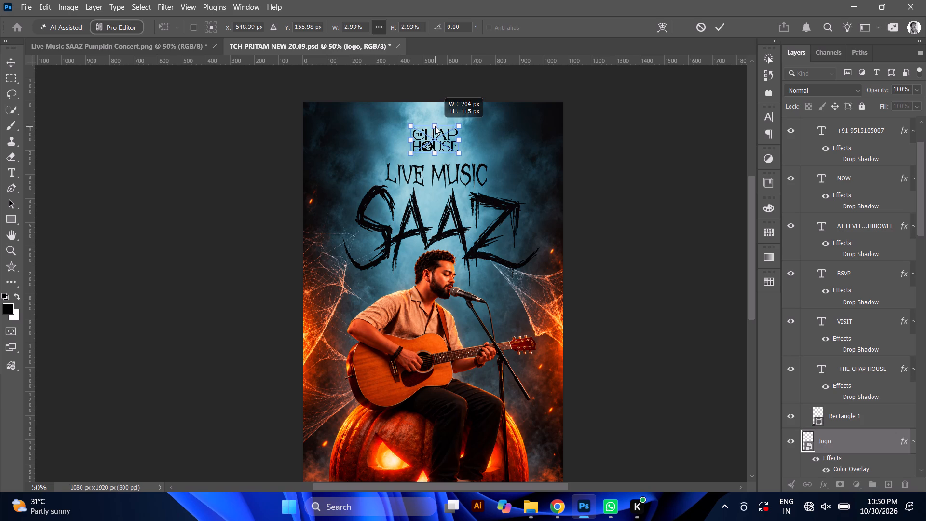
drag(435, 126, 435, 126)
drag(435, 124, 432, 120)
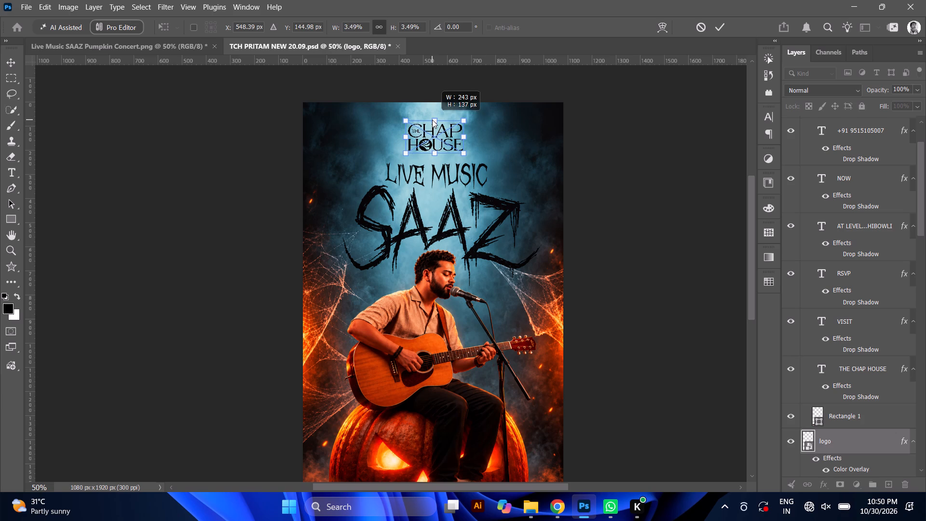
drag(432, 120, 424, 116)
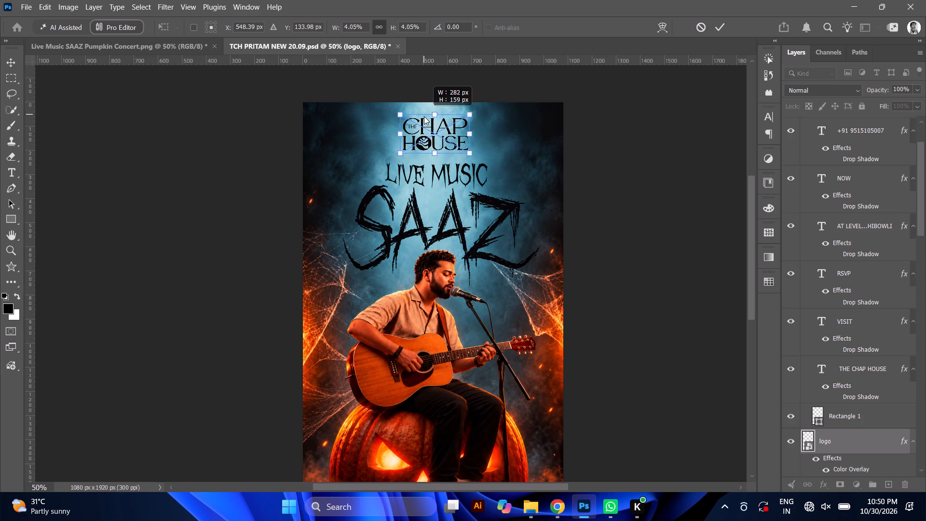
drag(424, 116, 427, 118)
click(718, 30)
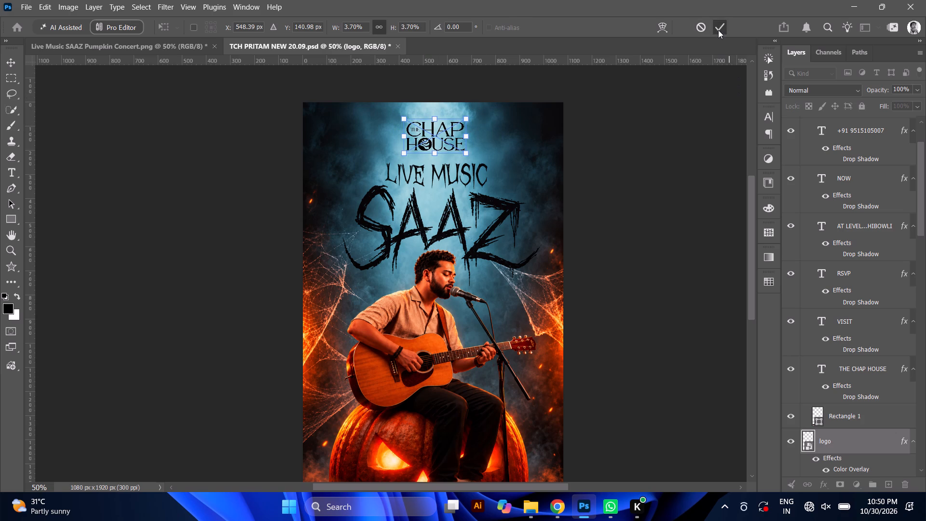
Set alignment to Canvas and centre the logo horizontally on the poster.
drag(538, 25, 558, 150)
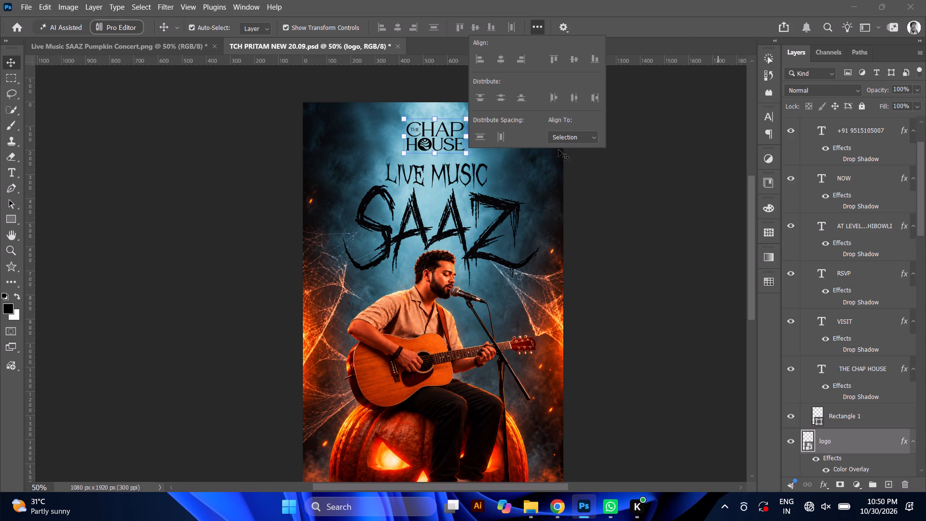
drag(558, 150, 567, 138)
click(567, 138)
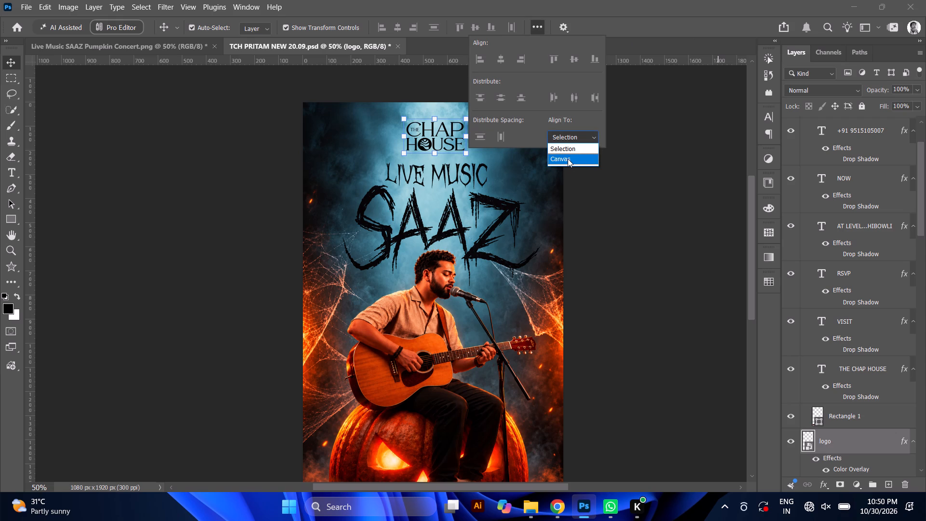
click(568, 159)
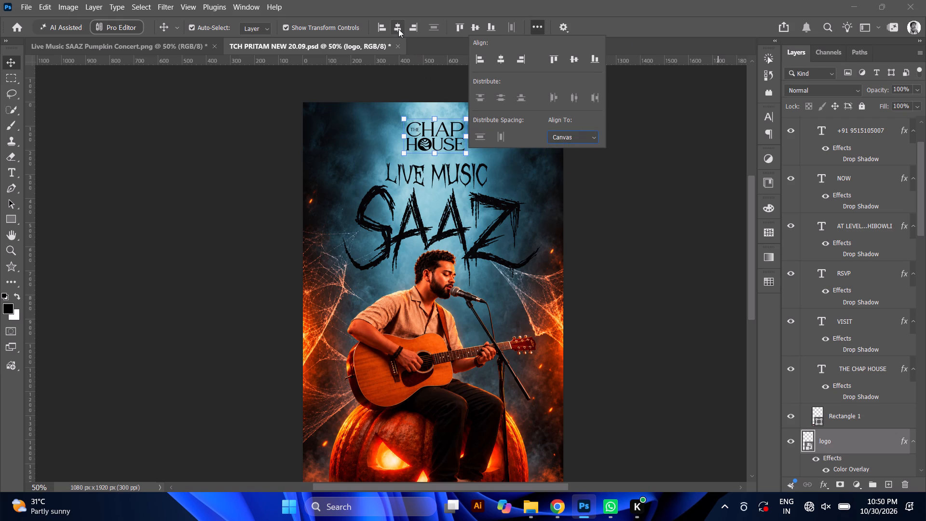
click(398, 29)
Examine the logo's size and placement on the poster at several magnifications.
key(ctrl+minus)
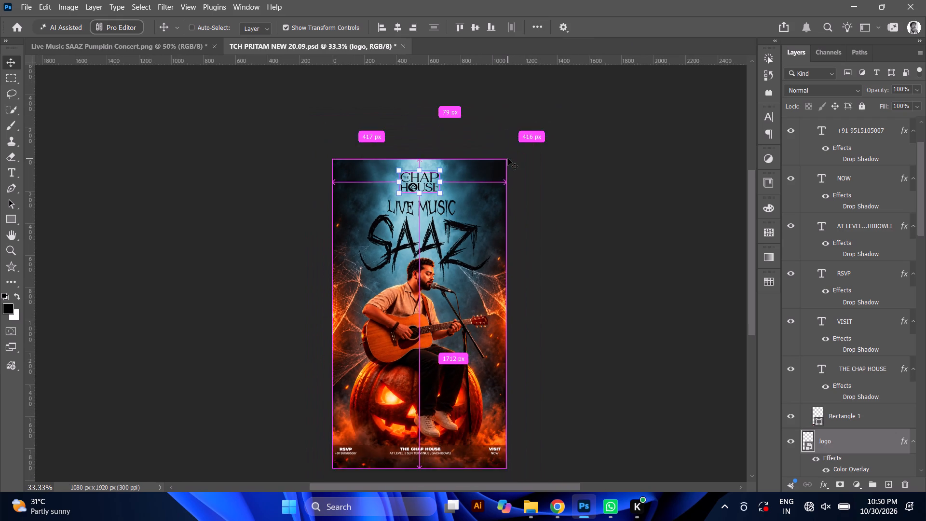
key(ctrl+plus)
key(ctrl+plus)
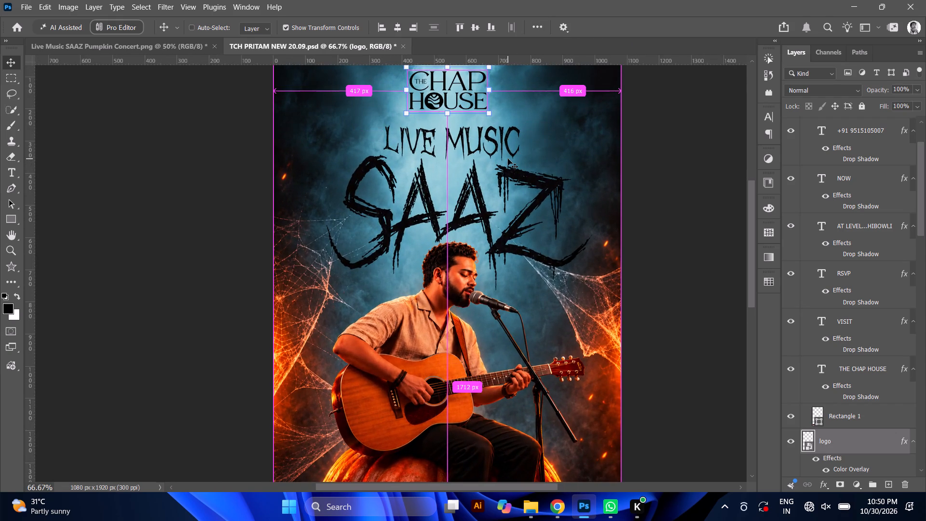
key(ctrl+plus)
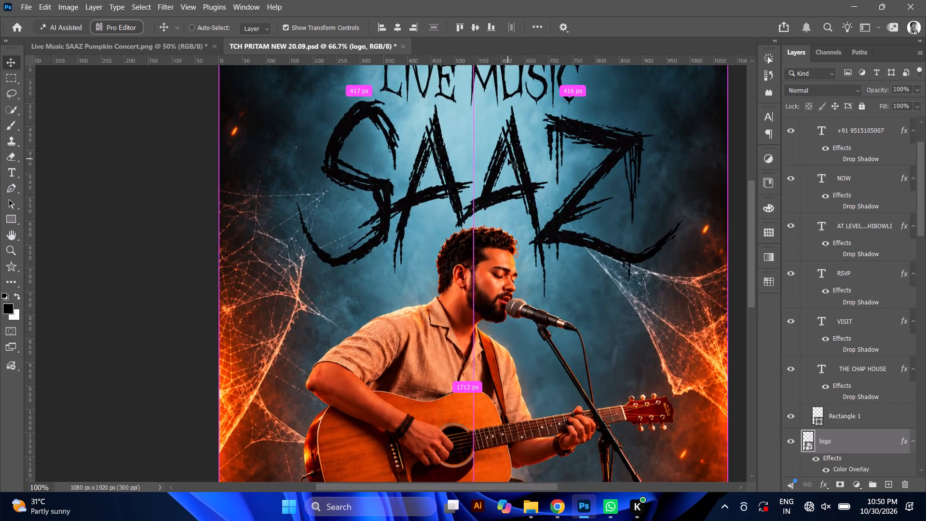
key(ctrl+minus)
key(ctrl+minus)
key(ctrl+minus)
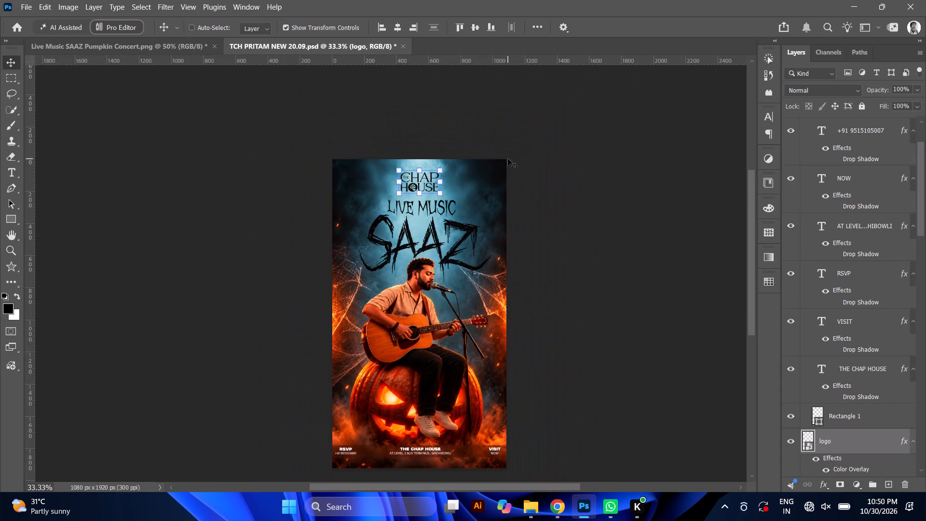
key(ctrl+plus)
Add an orange Color Overlay, ff5a00 at 100% opacity, to the footer bar's Rectangle 1 layer behind the contact details.
scroll(603, 358, down, 5)
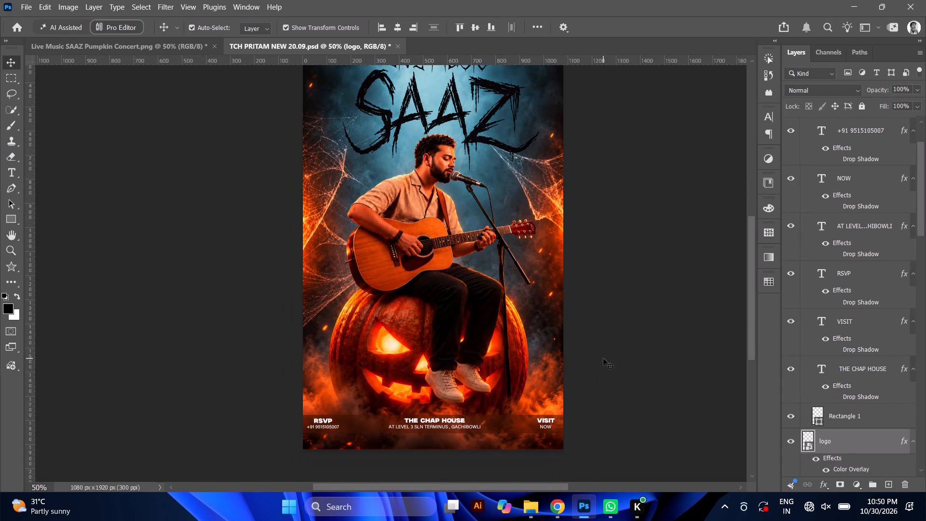
alt+click(484, 427)
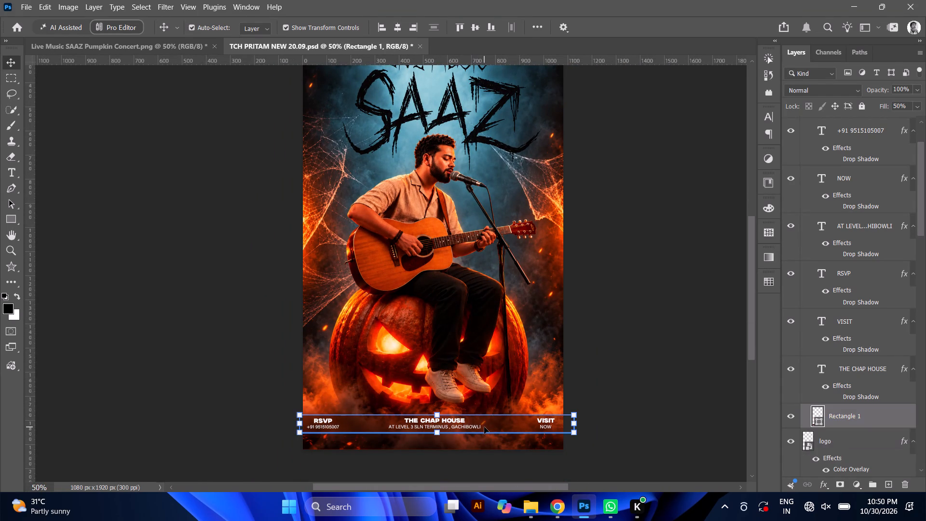
click(818, 489)
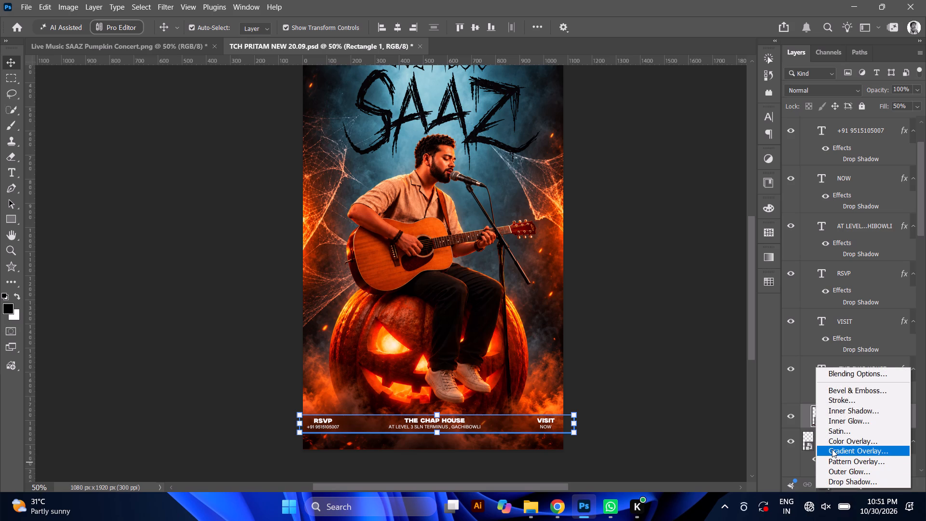
click(831, 440)
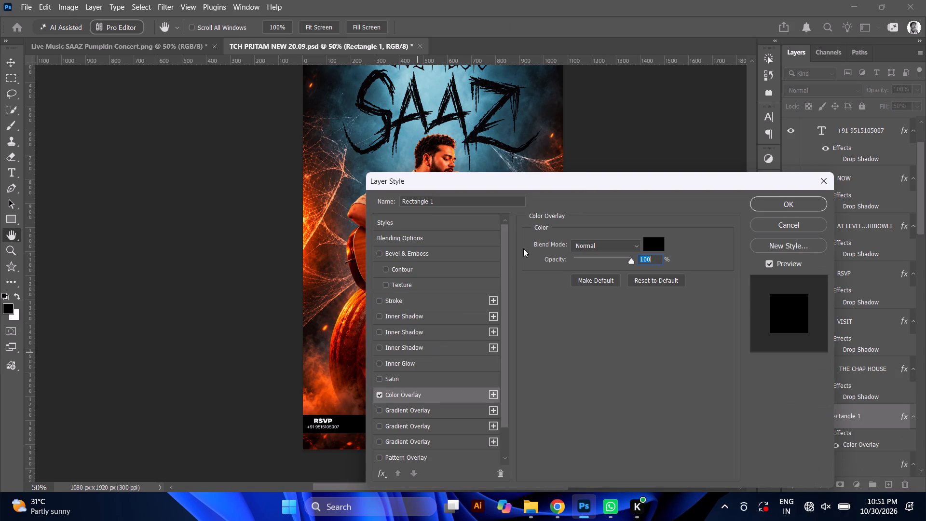
drag(585, 184, 716, 108)
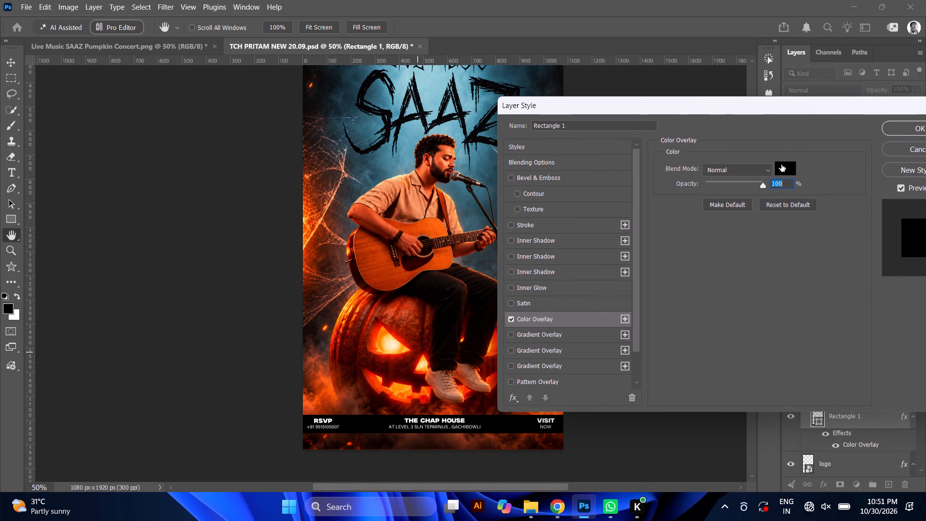
click(789, 173)
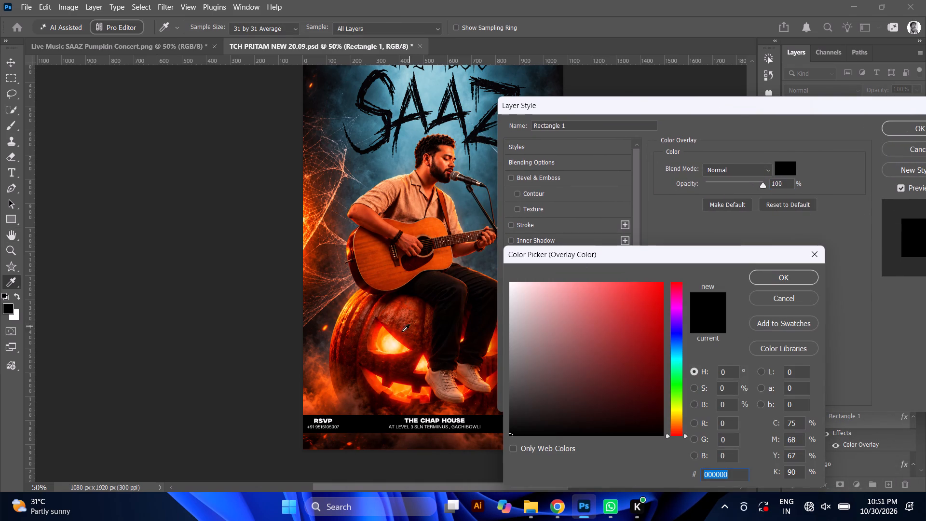
click(393, 346)
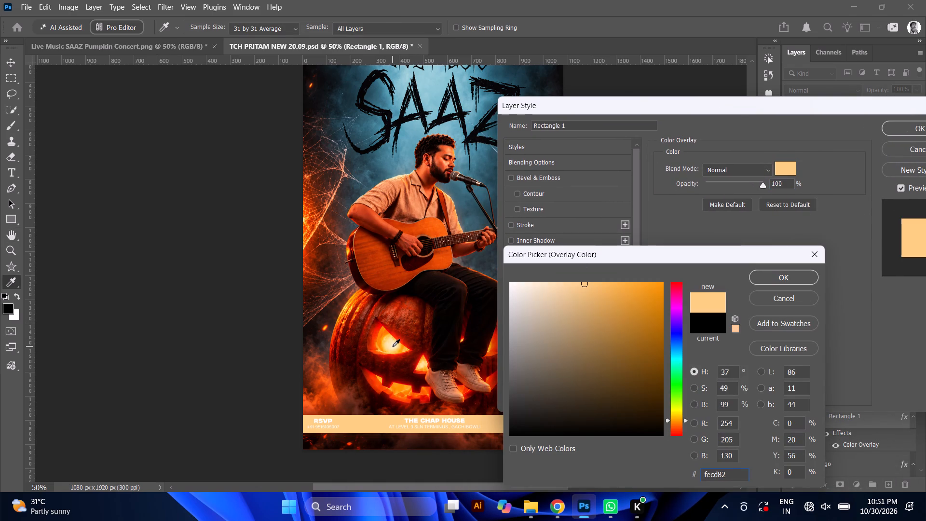
drag(631, 296, 660, 286)
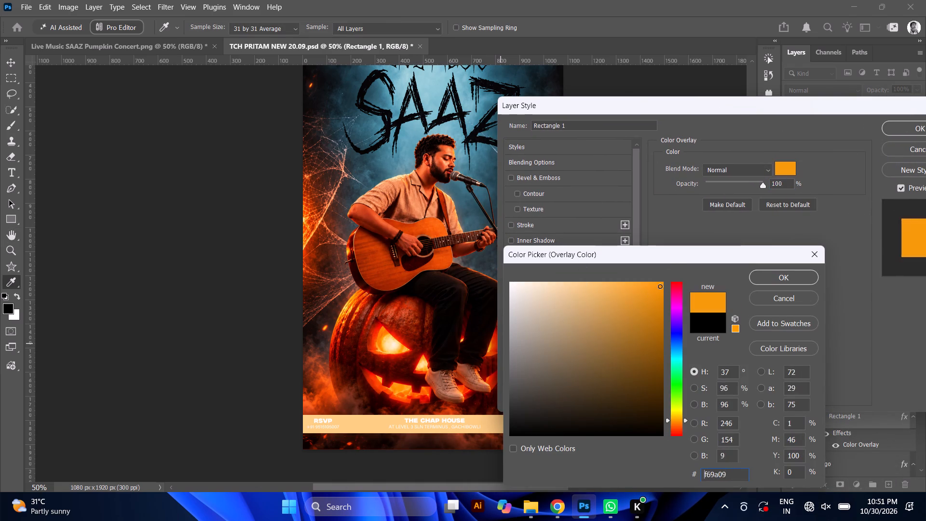
drag(660, 286, 674, 259)
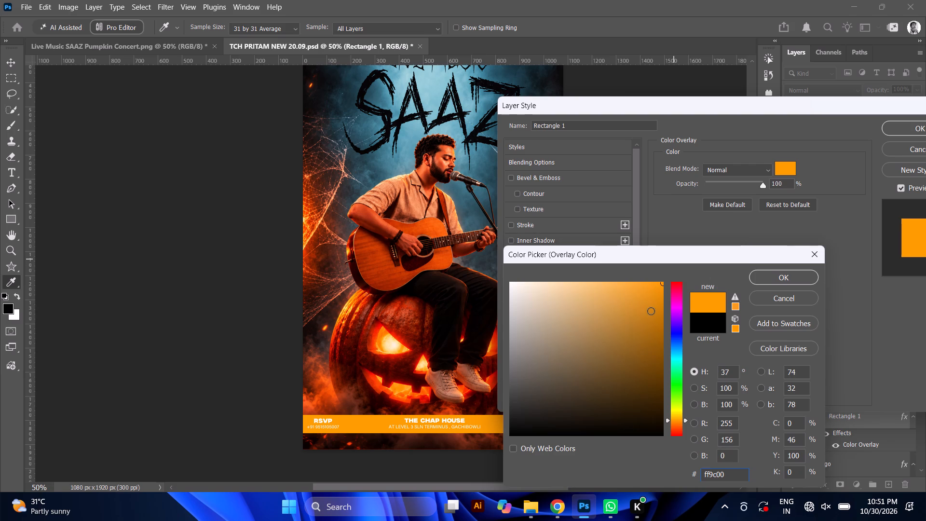
click(674, 426)
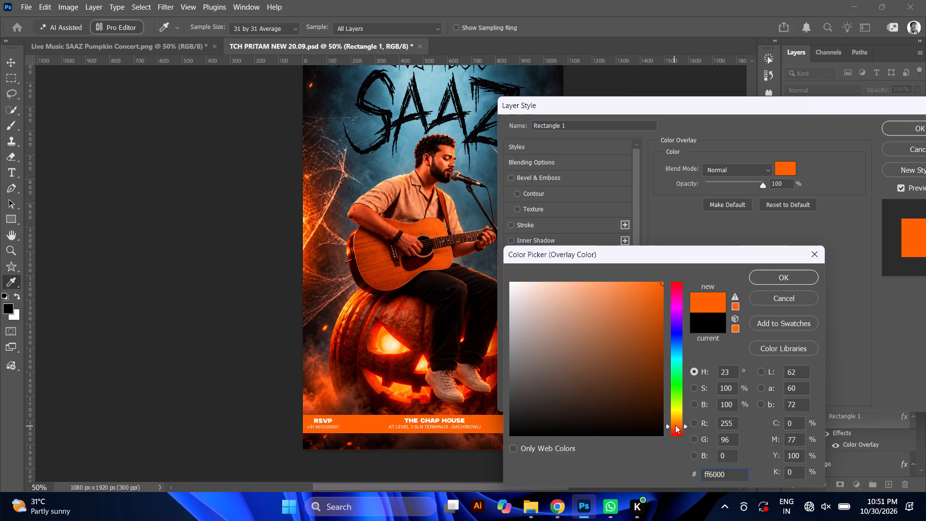
click(676, 422)
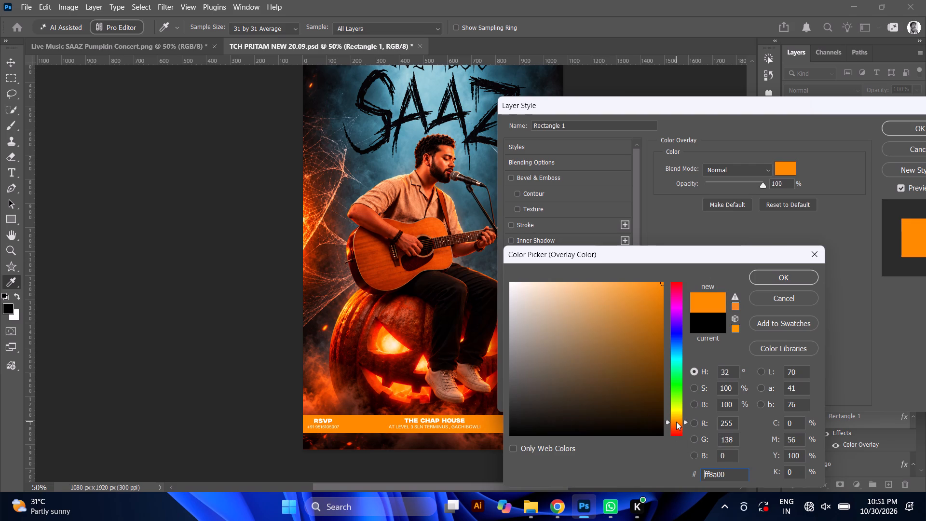
click(677, 426)
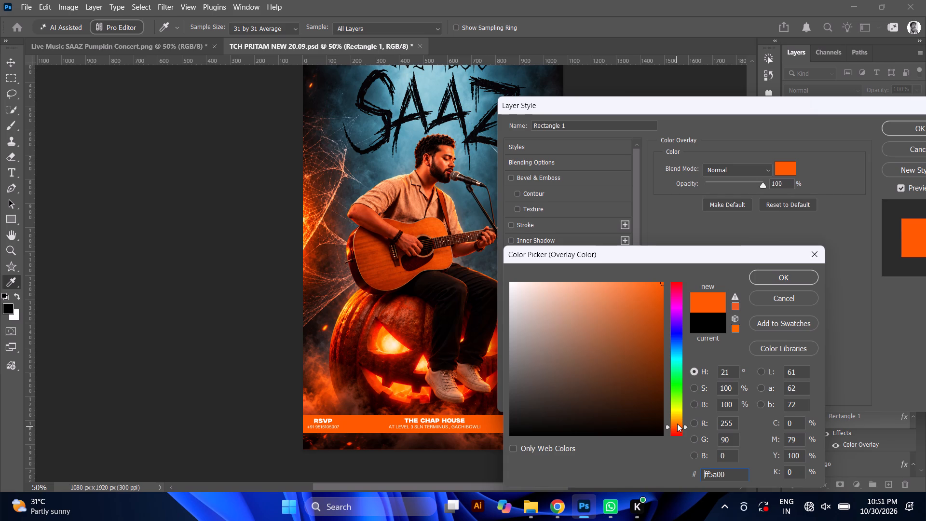
click(677, 424)
click(679, 426)
click(792, 276)
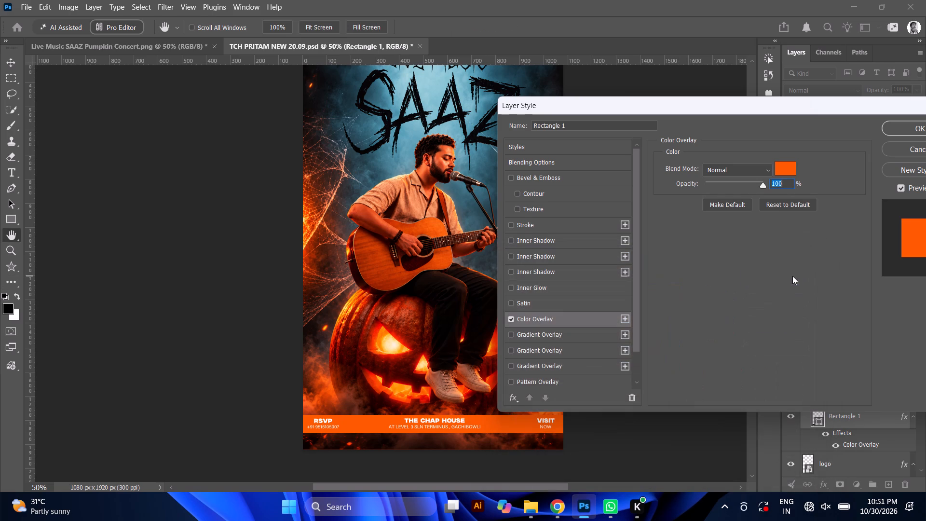
click(908, 133)
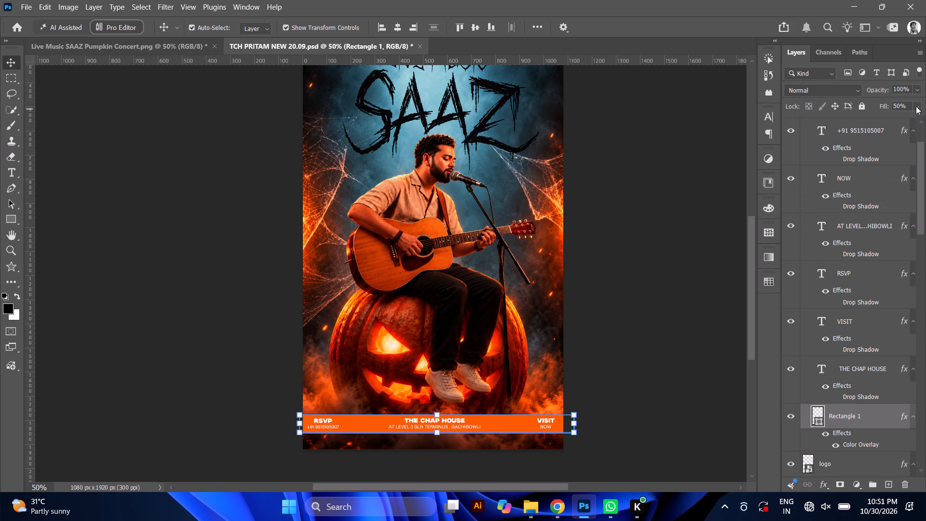
Lower the opacity of the footer bar's Rectangle 1 layer to 34%.
click(918, 91)
click(901, 101)
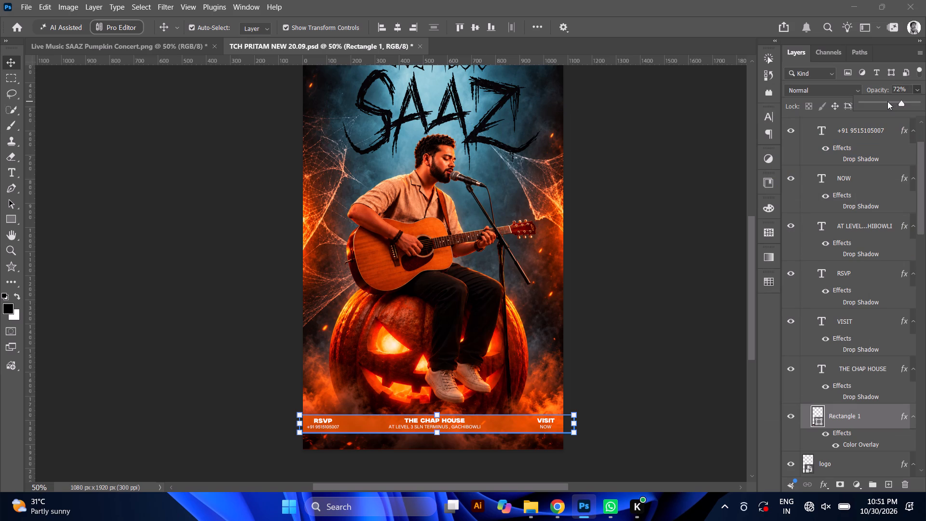
click(885, 101)
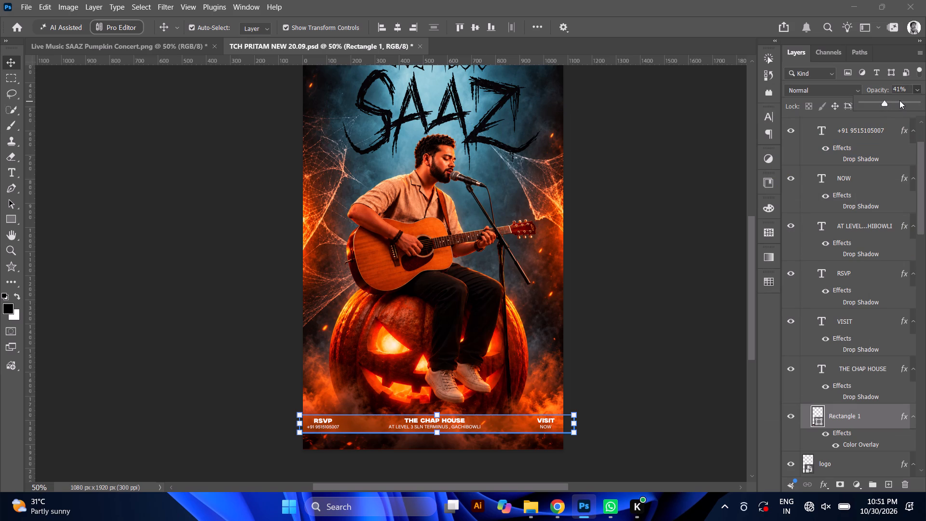
click(888, 101)
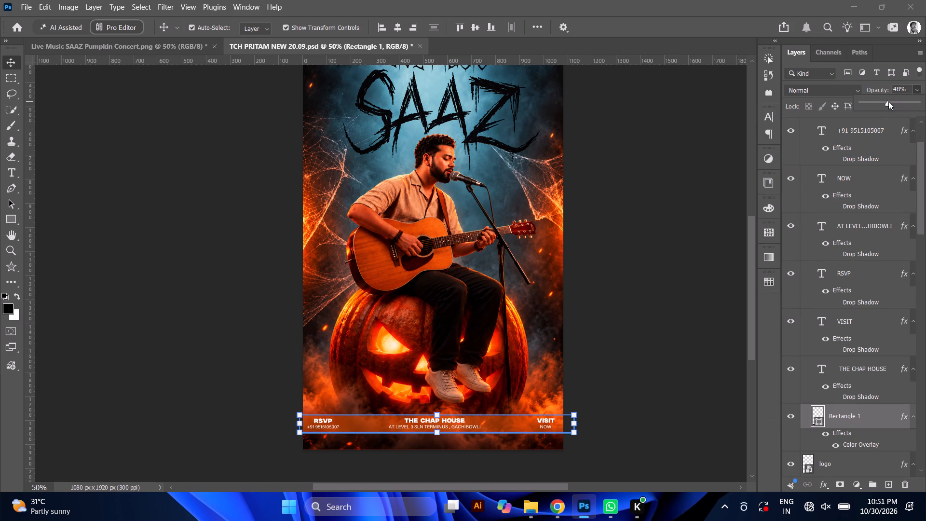
click(880, 103)
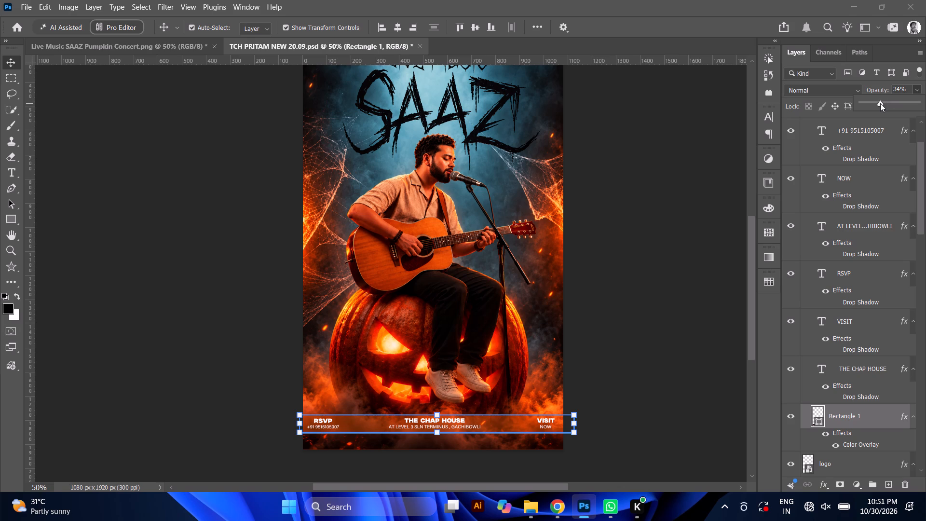
Add a new text layer reading 21 OCT near the top of the poster, beside the Chap House logo.
key(ctrl+plus)
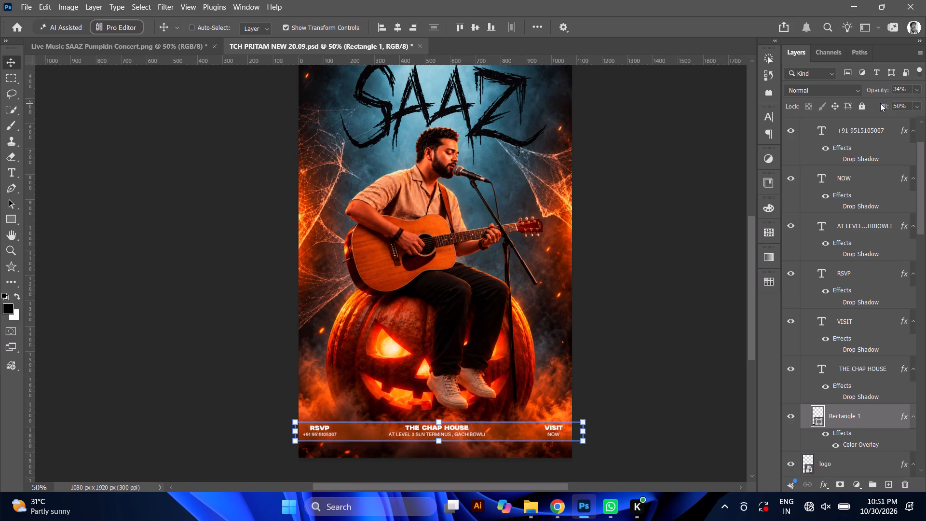
key(ctrl+minus)
key(ctrl+minus)
key(ctrl+minus)
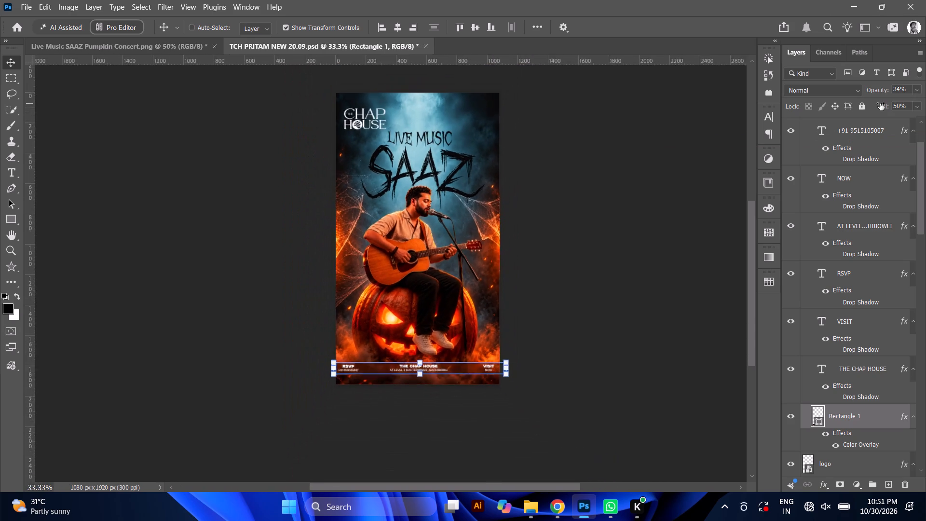
key(ctrl+plus)
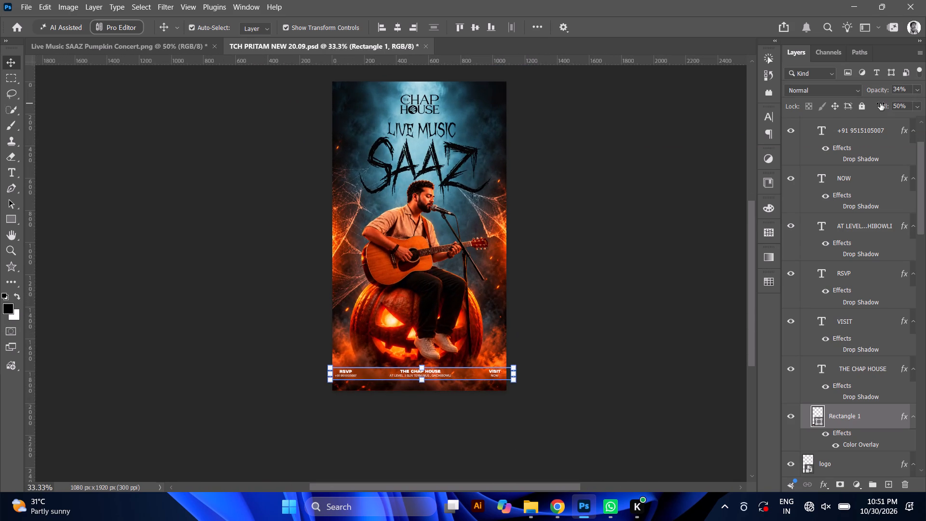
scroll(585, 134, up, 1)
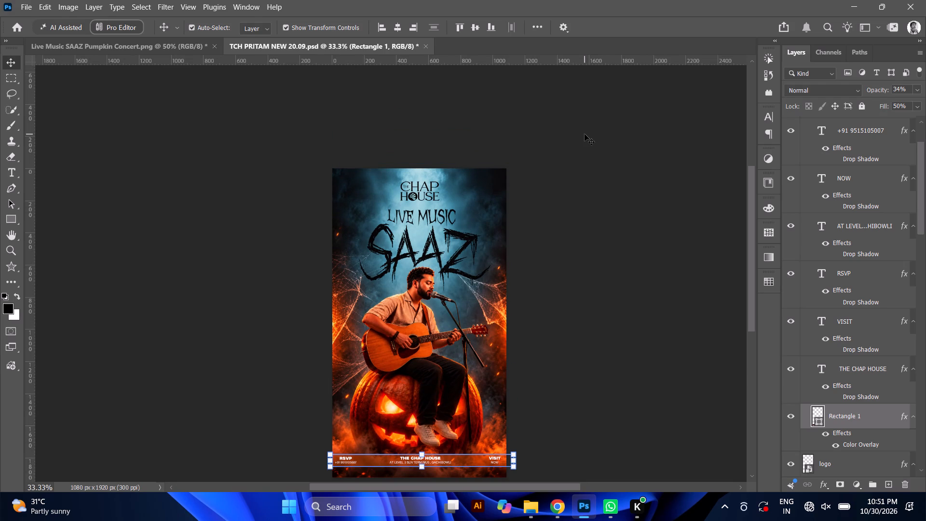
key(ctrl+plus)
key(ctrl+plus)
scroll(585, 134, left, 2)
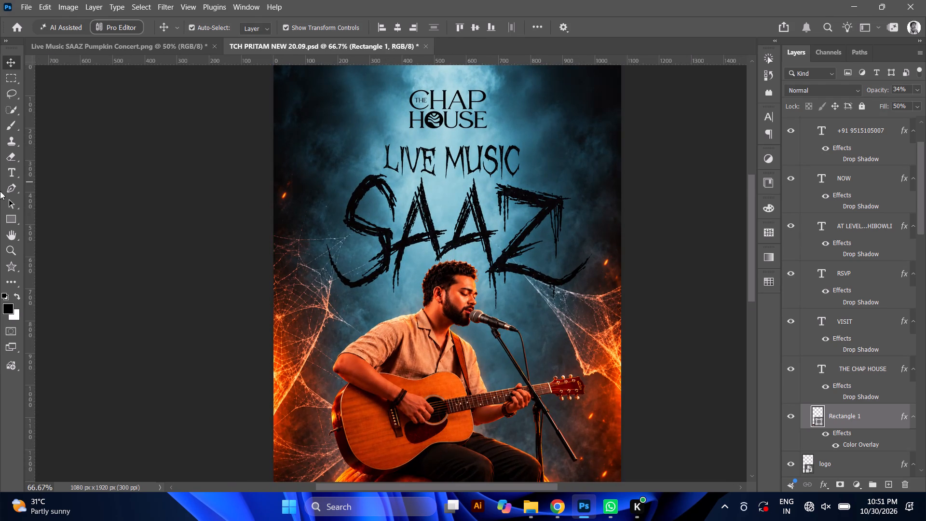
click(8, 179)
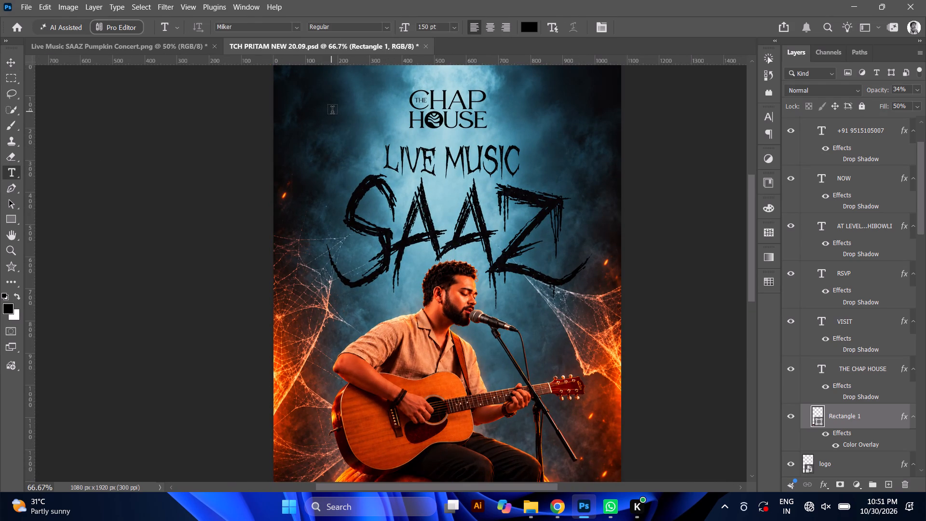
click(332, 111)
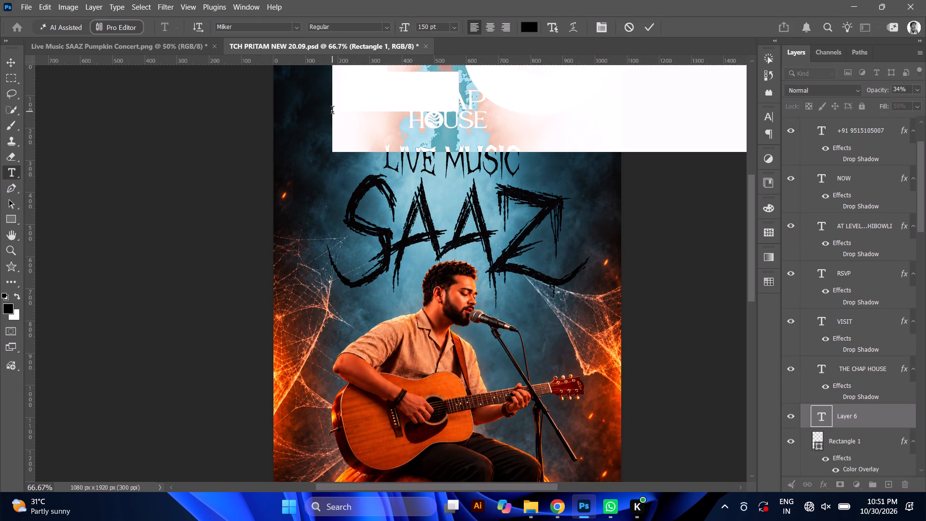
key(shift+o)
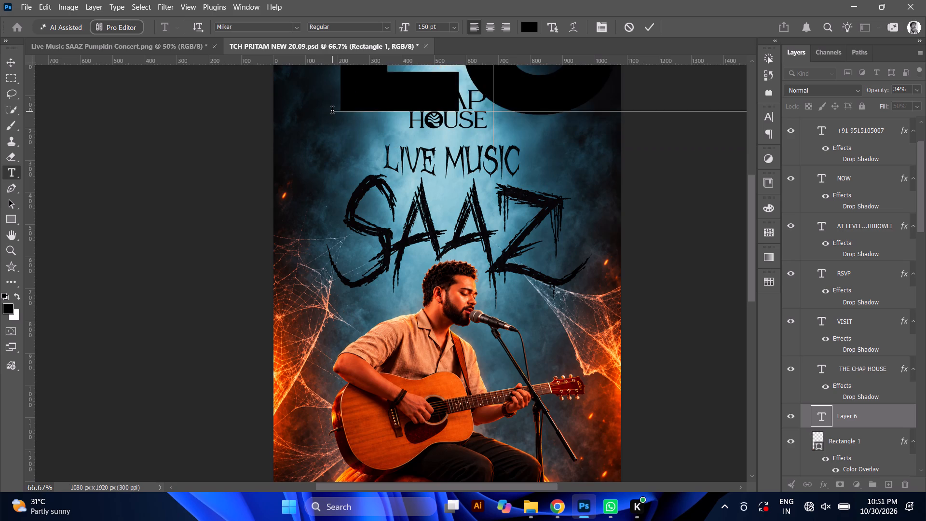
key(shift+c)
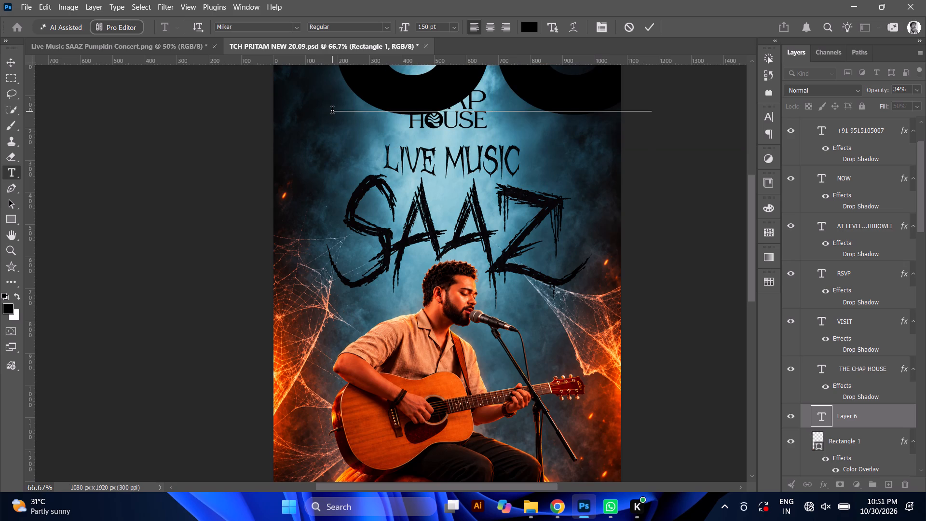
key(ctrl+a)
text(21)
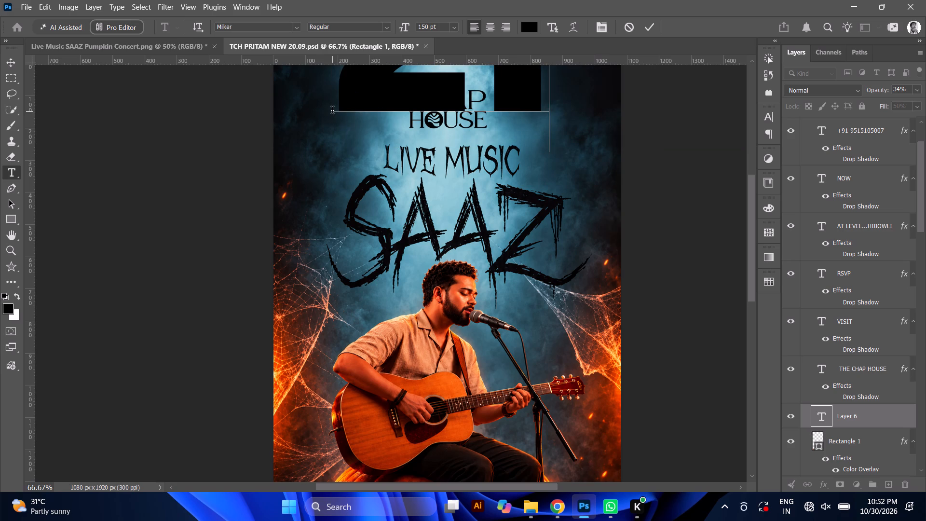
key(space)
text(OCT)
click(653, 33)
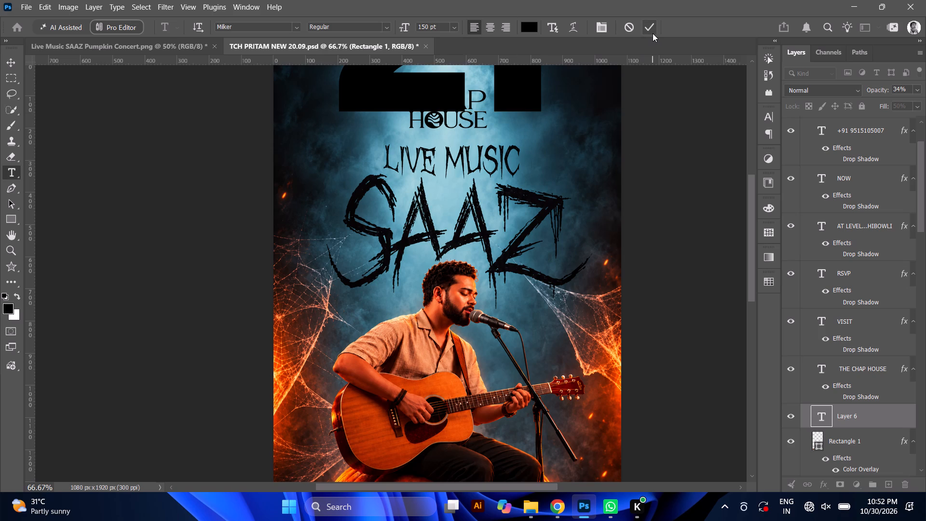
Scale the 21 OCT text proportionally to about 12.21% and place it just left of the Chap House logo.
click(6, 64)
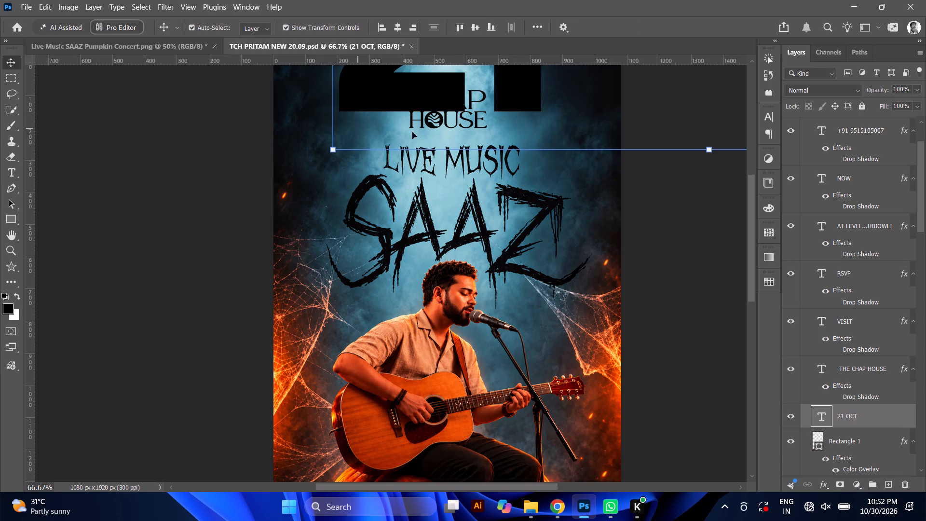
drag(449, 122, 357, 229)
key(ctrl+z)
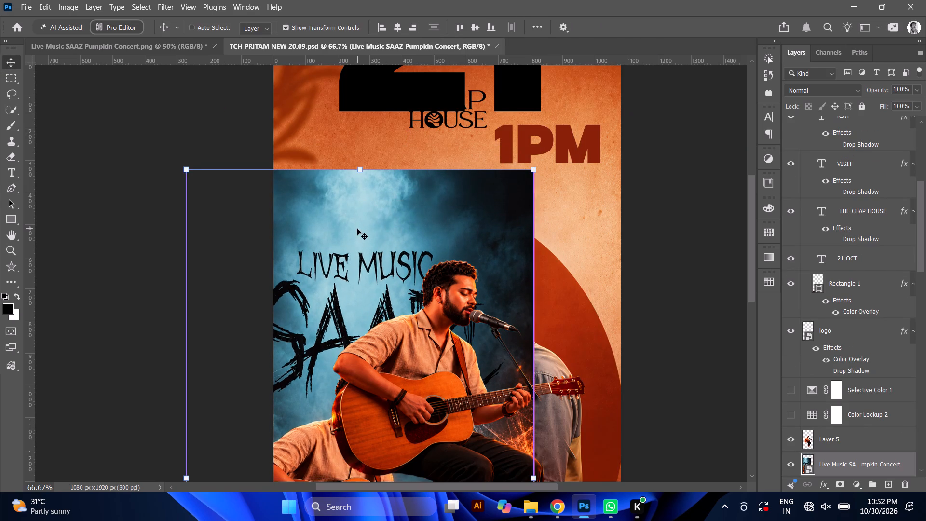
alt+click(437, 114)
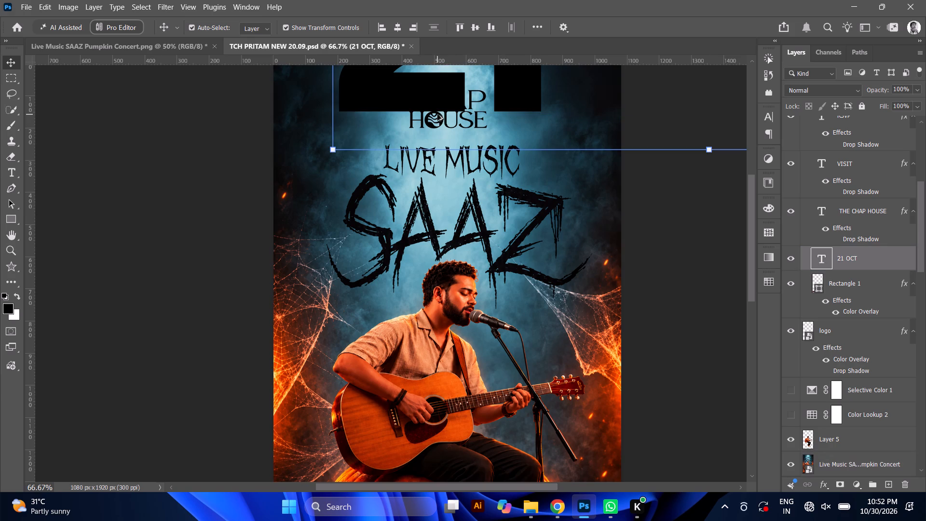
drag(472, 114, 372, 314)
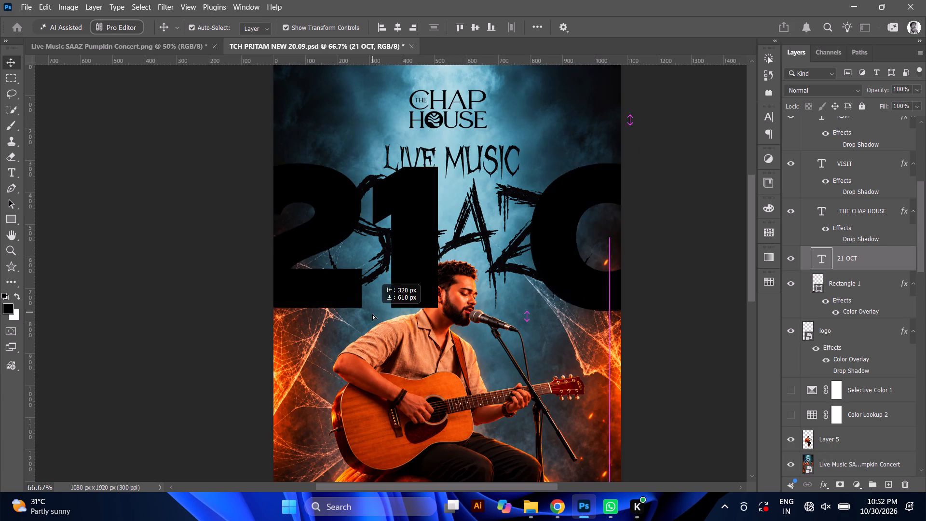
drag(372, 314, 371, 313)
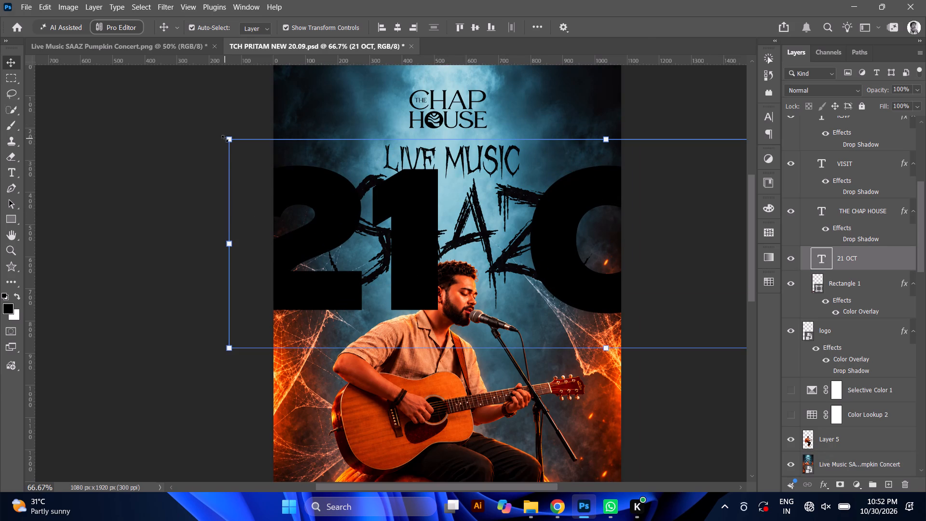
drag(225, 138, 406, 223)
drag(553, 255, 528, 251)
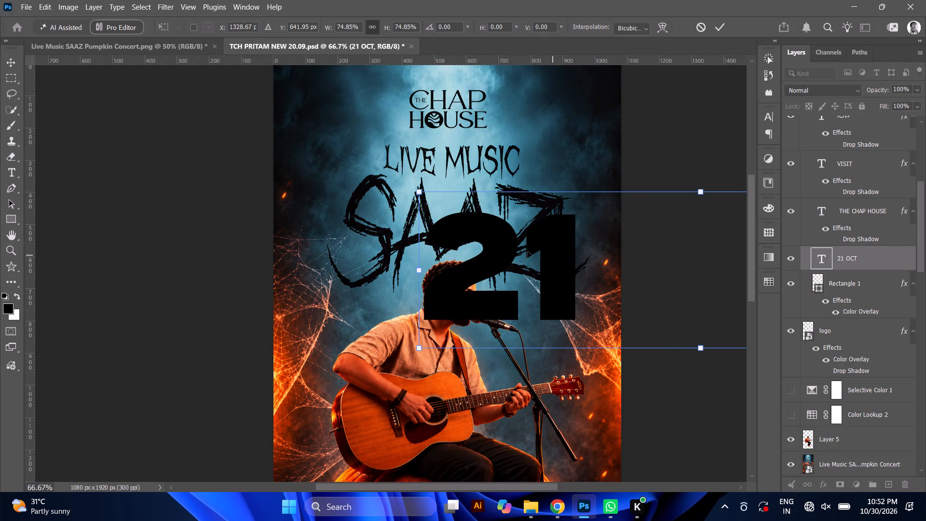
drag(528, 251, 398, 209)
drag(546, 141, 546, 183)
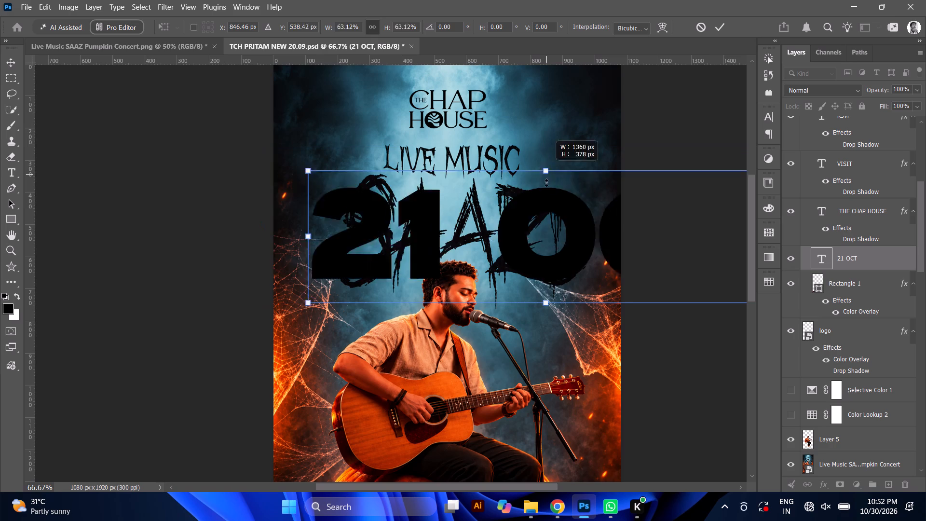
drag(546, 183, 541, 259)
drag(563, 284, 409, 100)
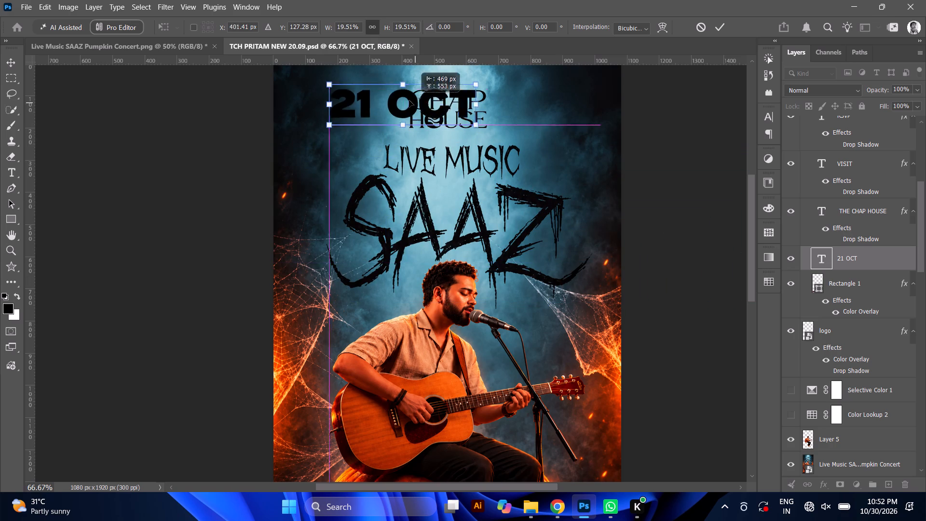
drag(409, 100, 398, 103)
drag(454, 109, 414, 110)
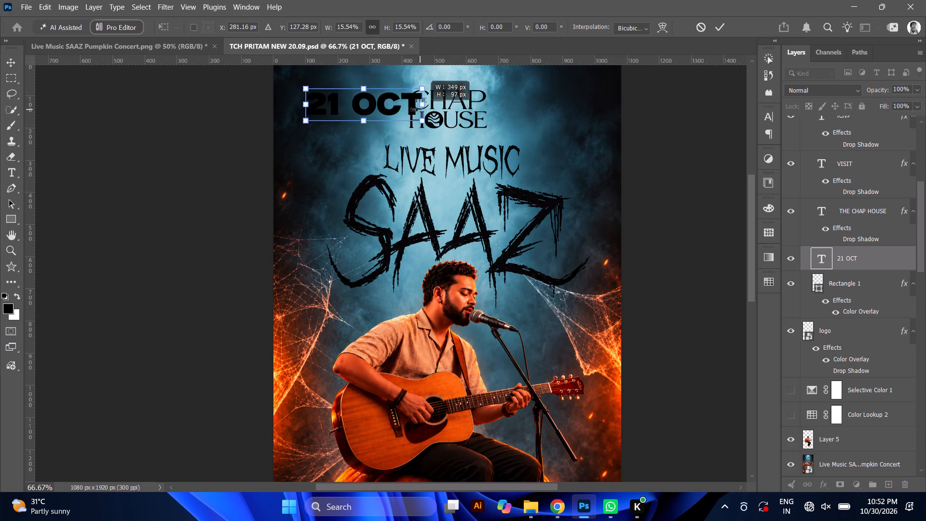
drag(414, 110, 399, 115)
click(719, 22)
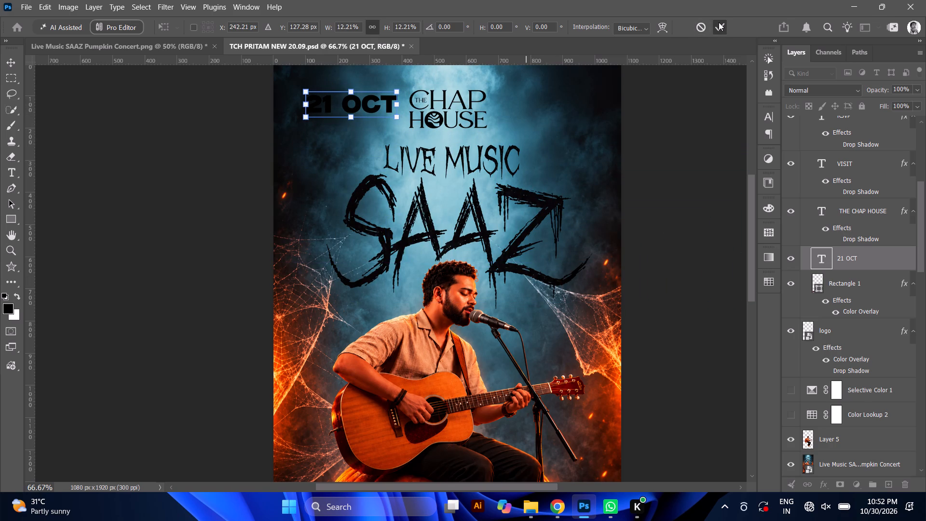
Set the colour of the 21 OCT text to white, ffffff.
triple_click(366, 107)
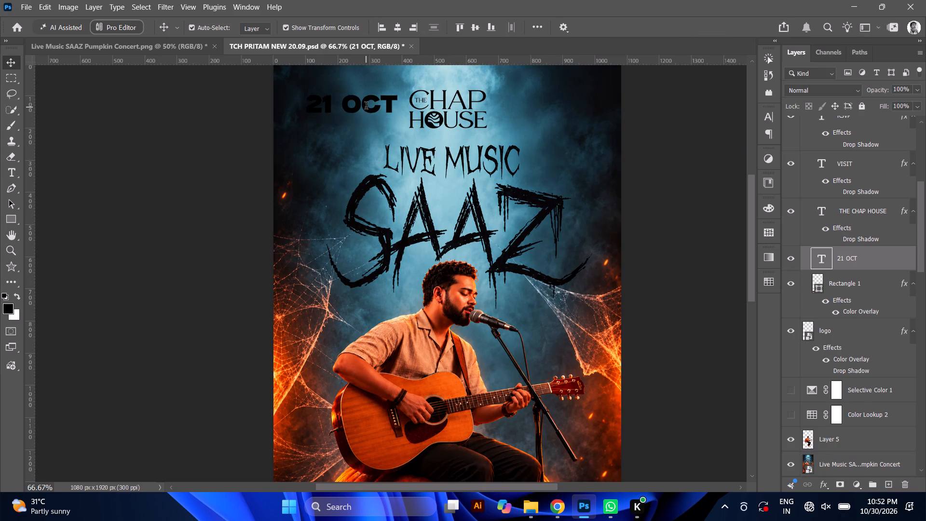
click(366, 107)
click(525, 24)
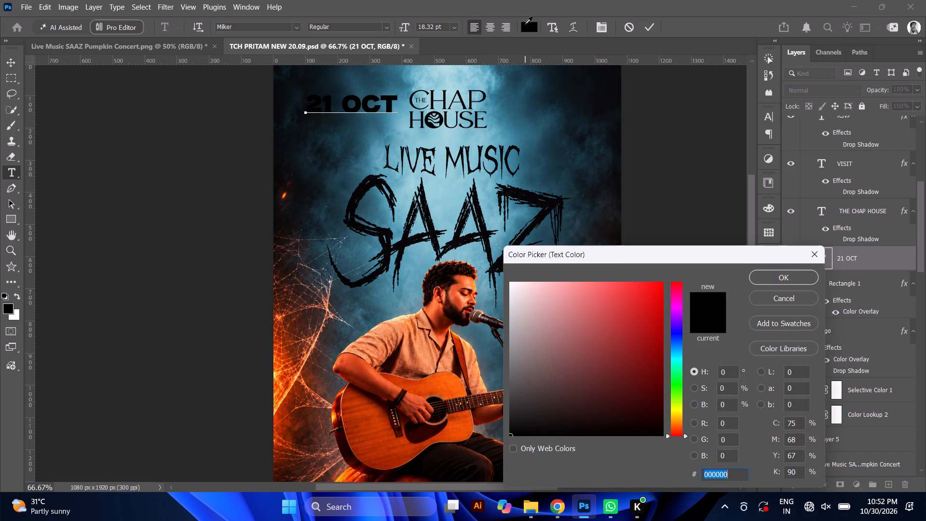
drag(550, 292, 473, 239)
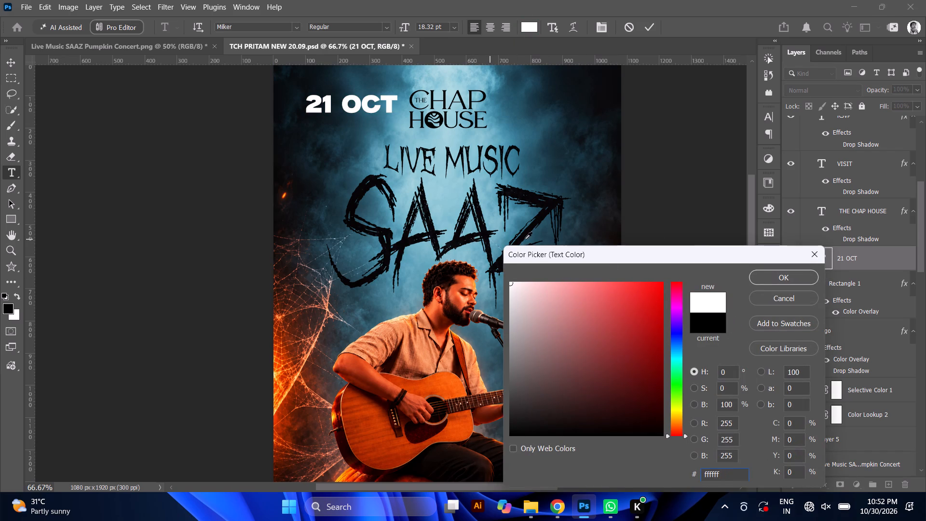
click(780, 279)
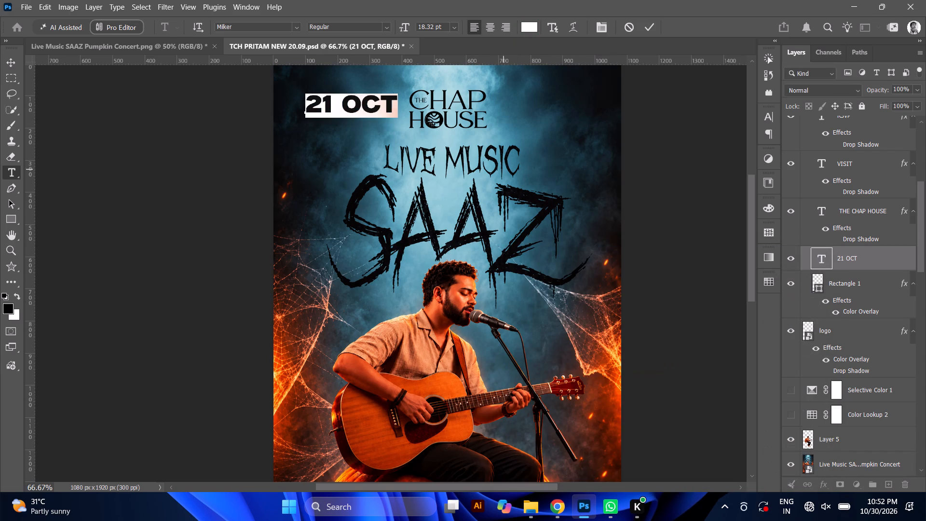
Add a second line reading SATU beneath 21 OCT in the same text layer.
click(377, 106)
click(399, 106)
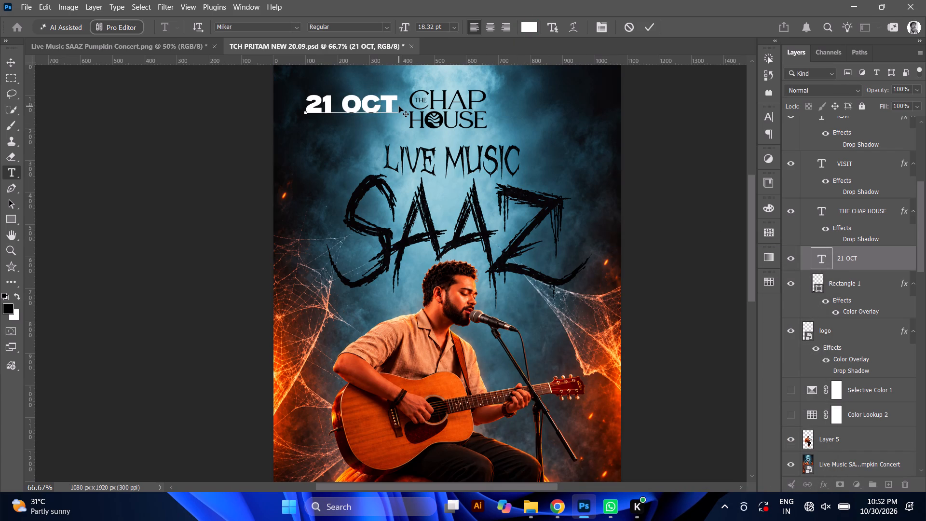
click(394, 103)
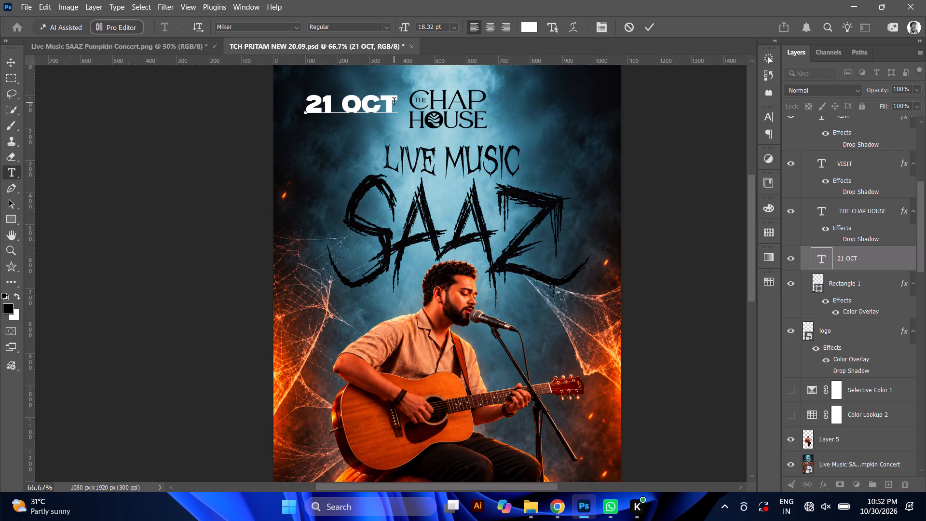
key(Return)
text(SA)
text(TU)
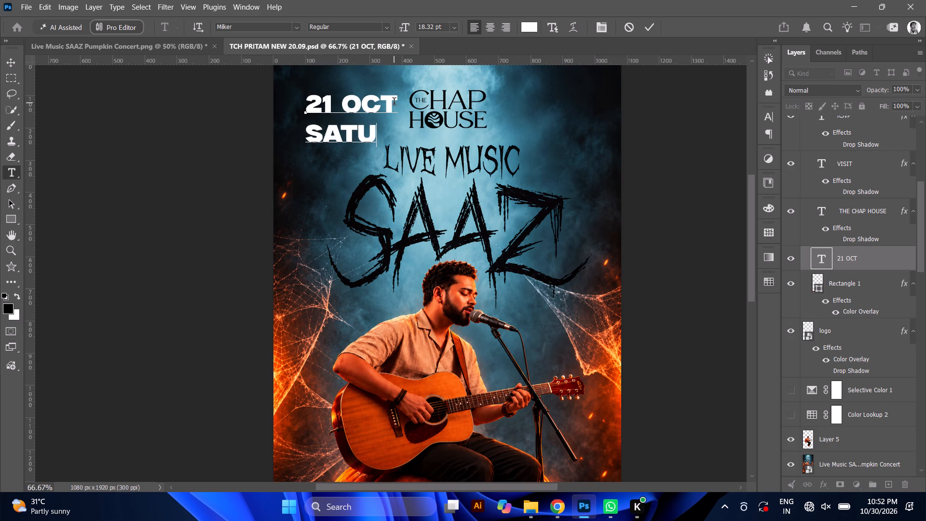
Change the day number in the first line of the date text so it reads 31 OCT.
key(ctrl+a)
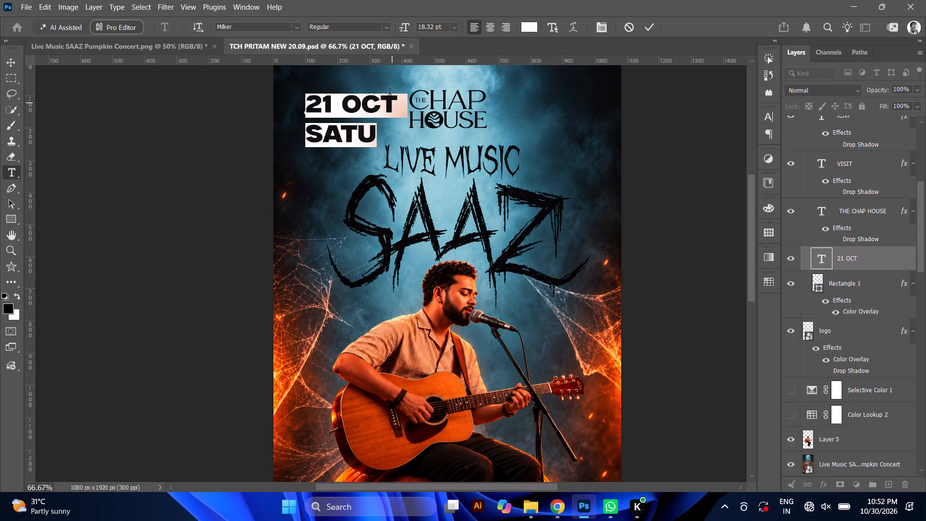
click(321, 100)
key(BackSpace)
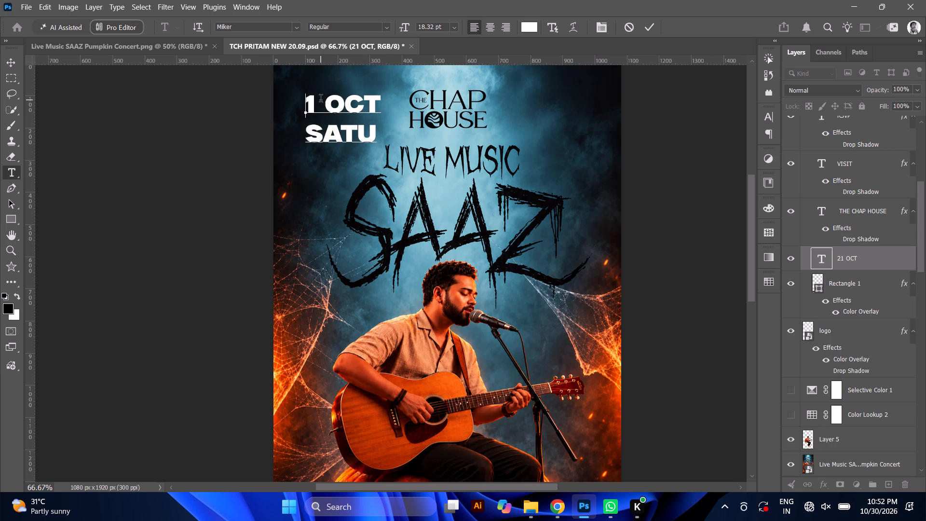
key(3)
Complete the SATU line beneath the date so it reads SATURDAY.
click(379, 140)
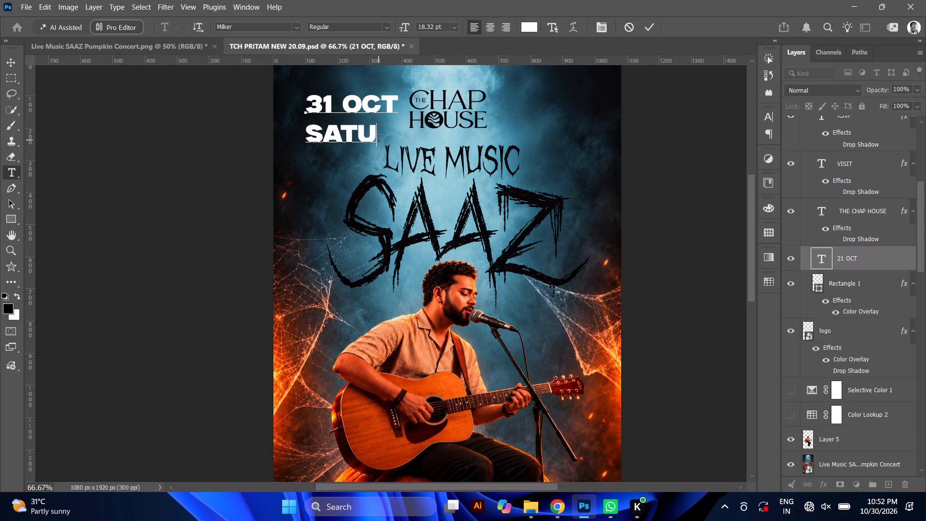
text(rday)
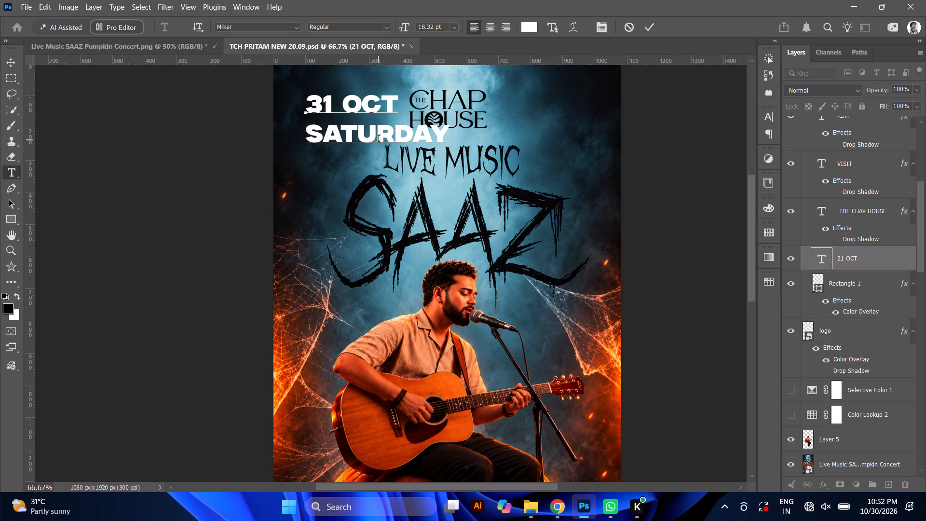
Cut the SATURDAY line out of the date text layer, keeping only 31 OCT.
drag(309, 129, 448, 140)
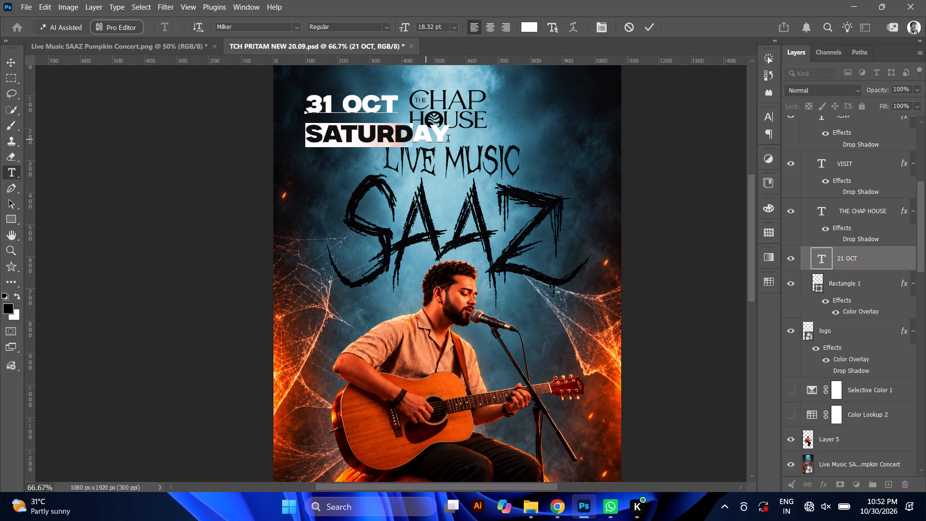
drag(448, 140, 504, 144)
key(ctrl+x)
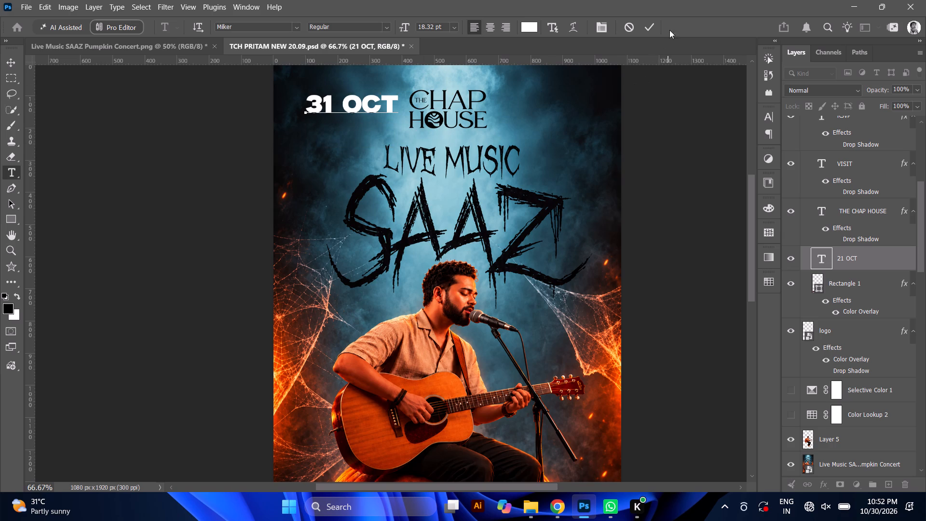
click(655, 19)
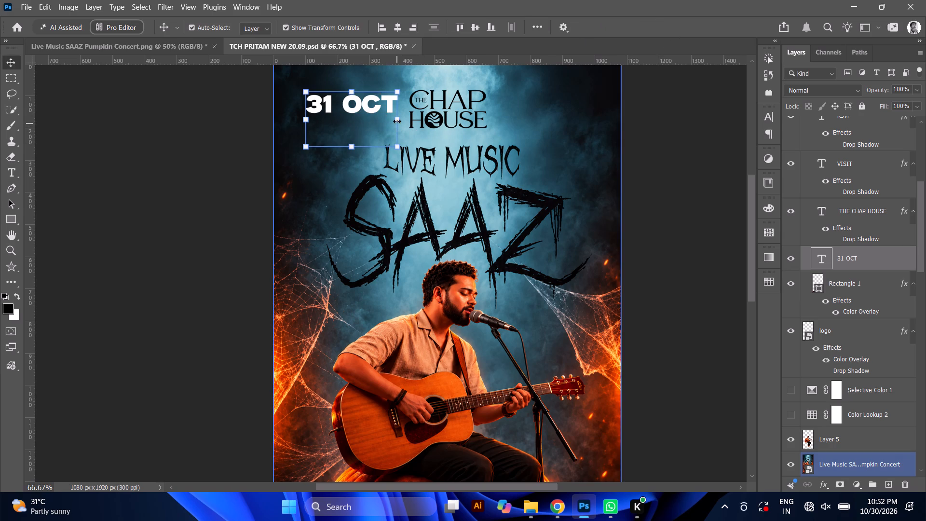
Scale the 31 OCT text proportionally to about 74.76% and shift it up and away from the Chap House logo.
drag(397, 118, 381, 114)
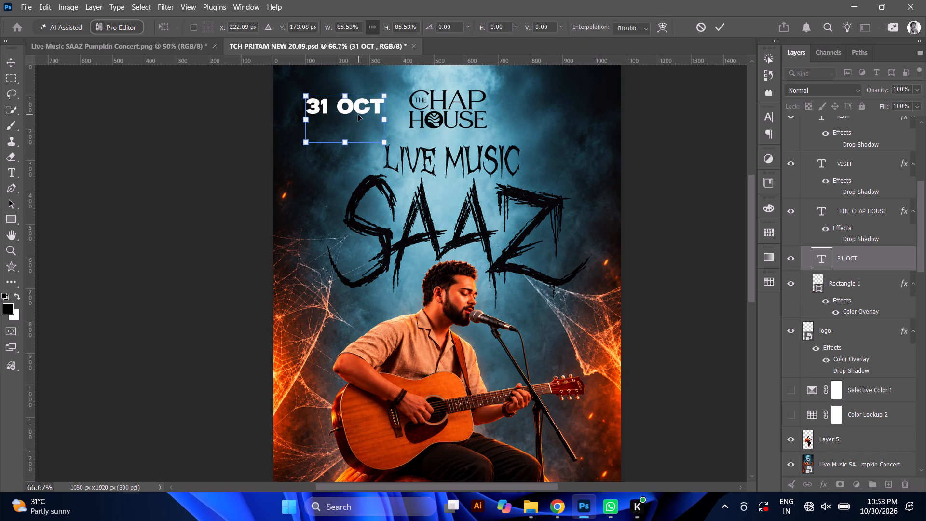
drag(358, 114, 349, 110)
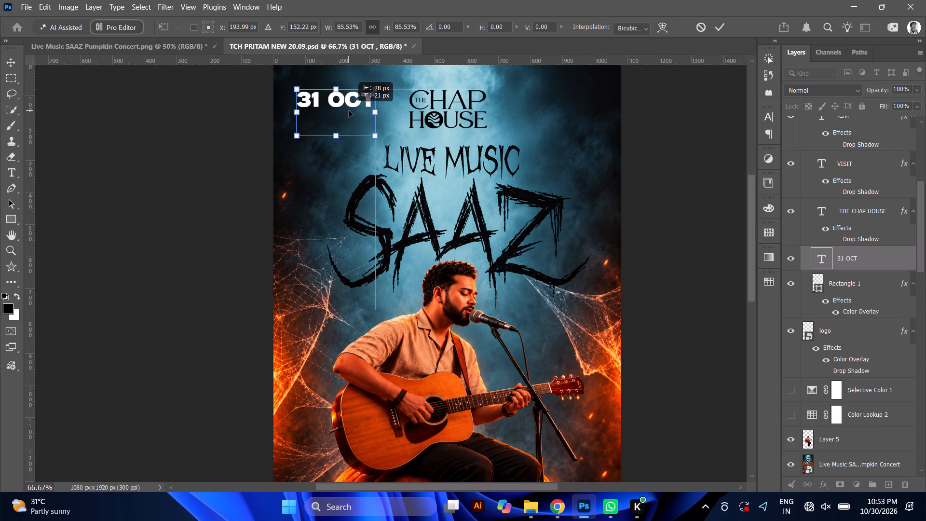
drag(349, 110, 349, 111)
click(349, 111)
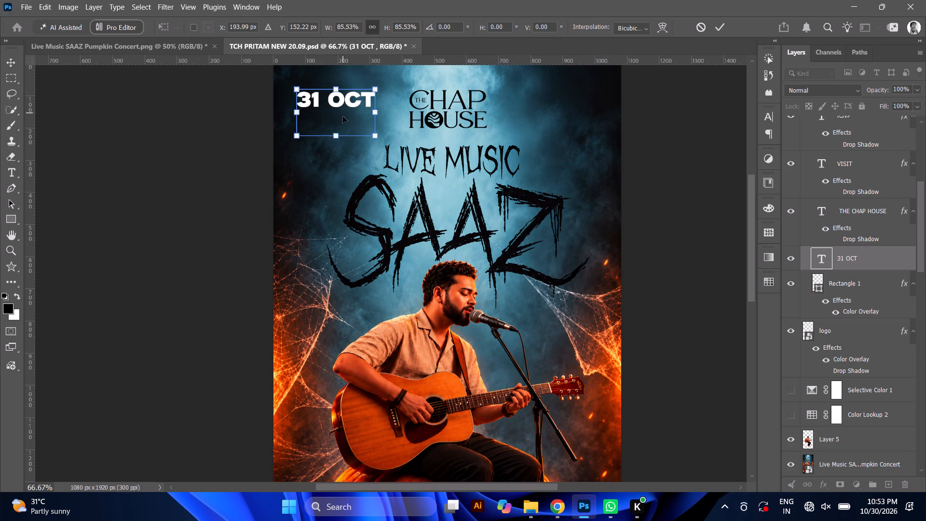
click(338, 138)
click(718, 20)
Insert st after the 31 in the date text so it reads 31st OCT.
key(t)
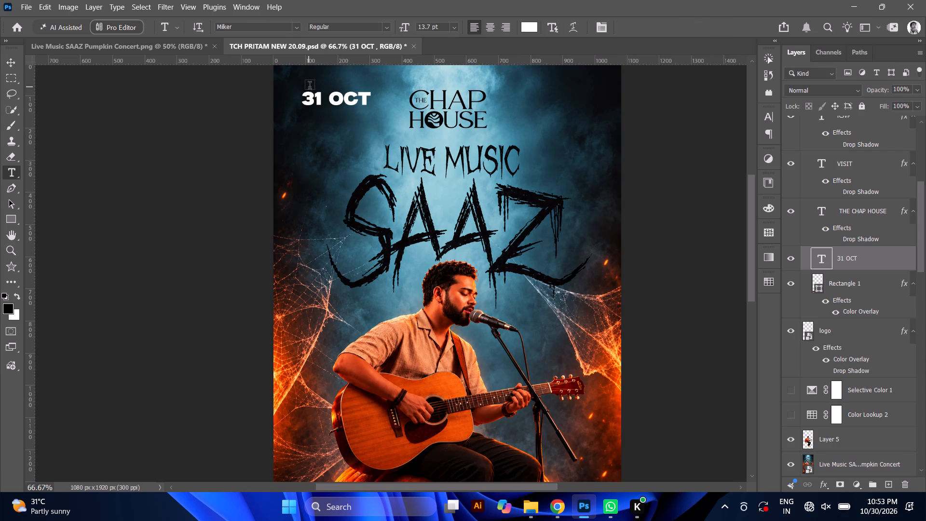
click(321, 101)
text(st)
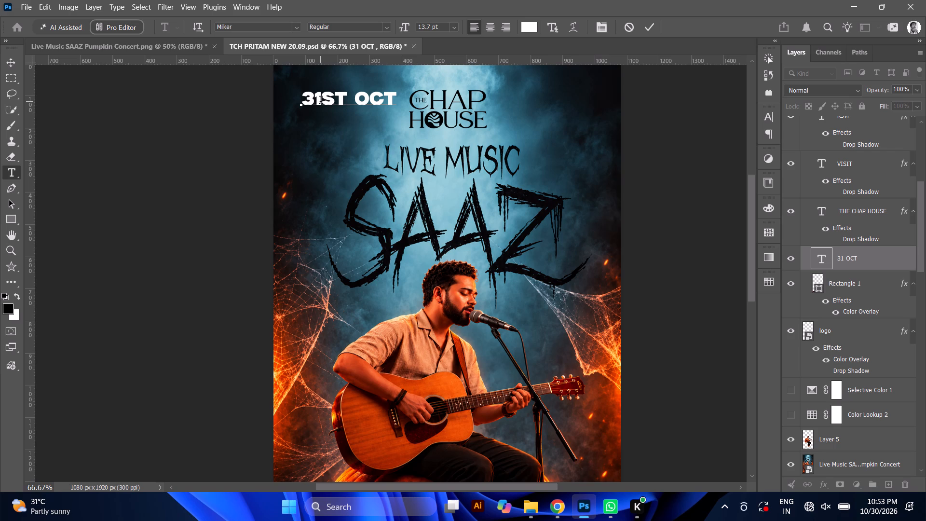
click(649, 24)
Move the 31st OCT text further left and slightly up, level with the top of the Chap House logo, keeping the background in place.
click(14, 68)
drag(349, 101, 339, 103)
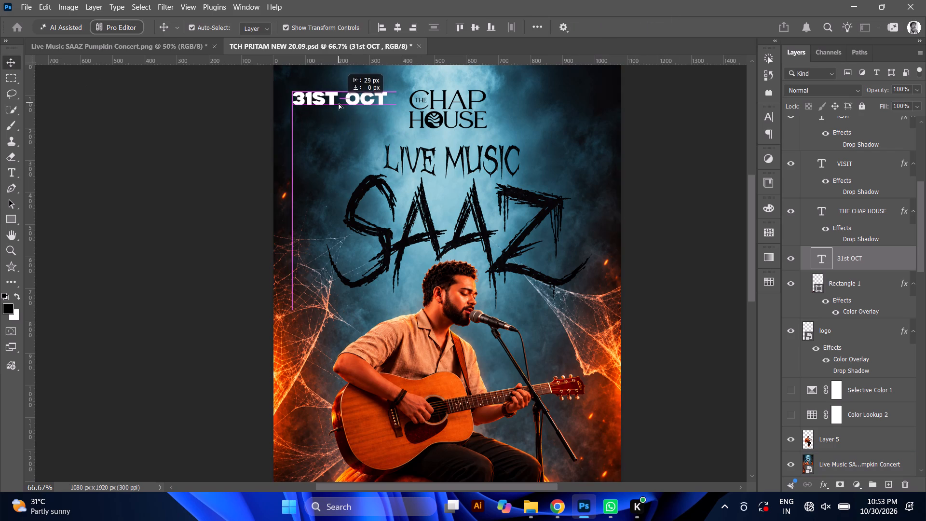
drag(339, 103, 338, 103)
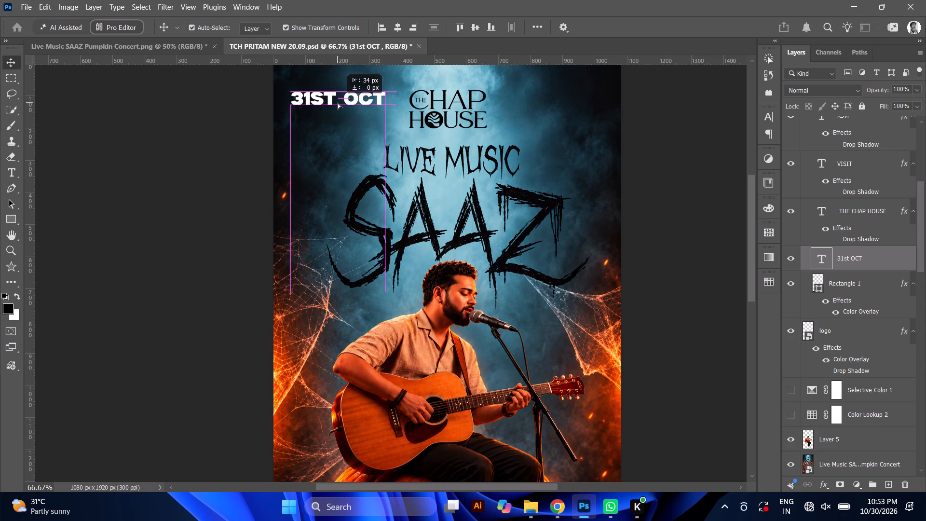
drag(338, 103, 337, 103)
click(337, 103)
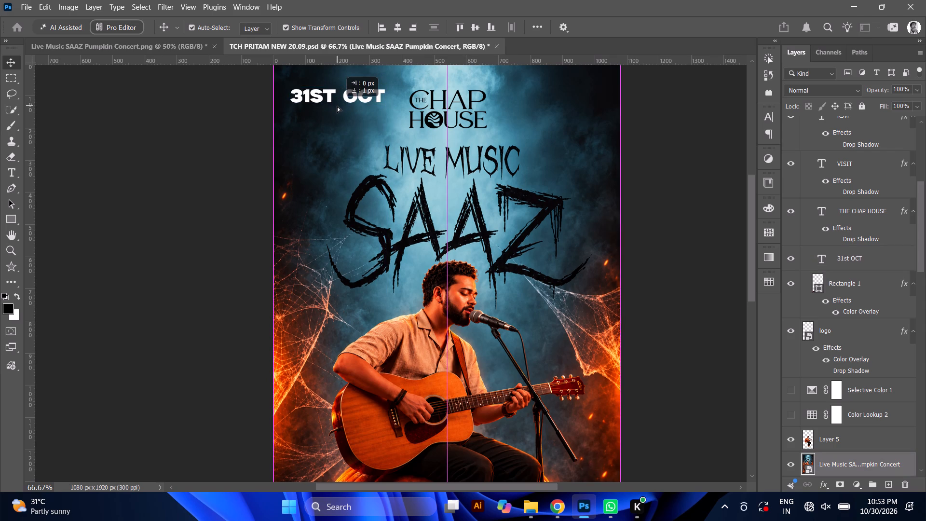
key(ctrl+z)
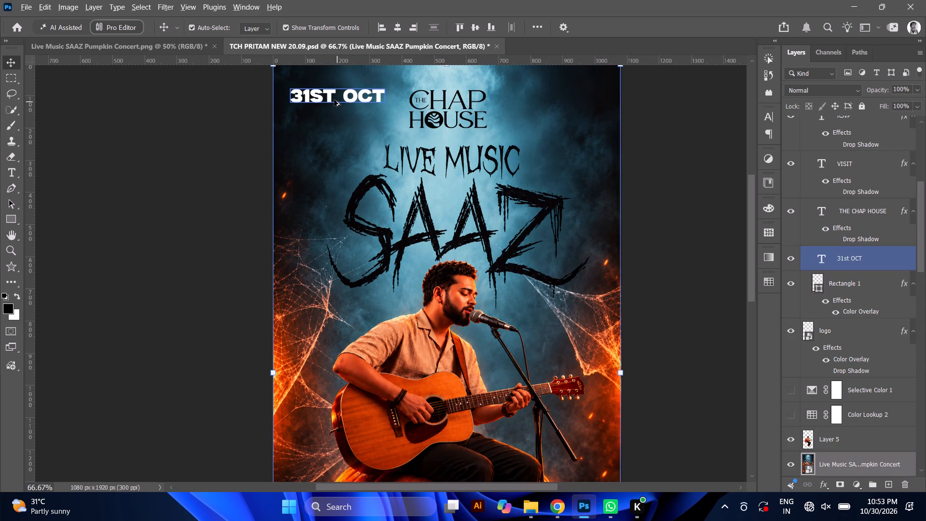
alt+click(334, 100)
click(337, 100)
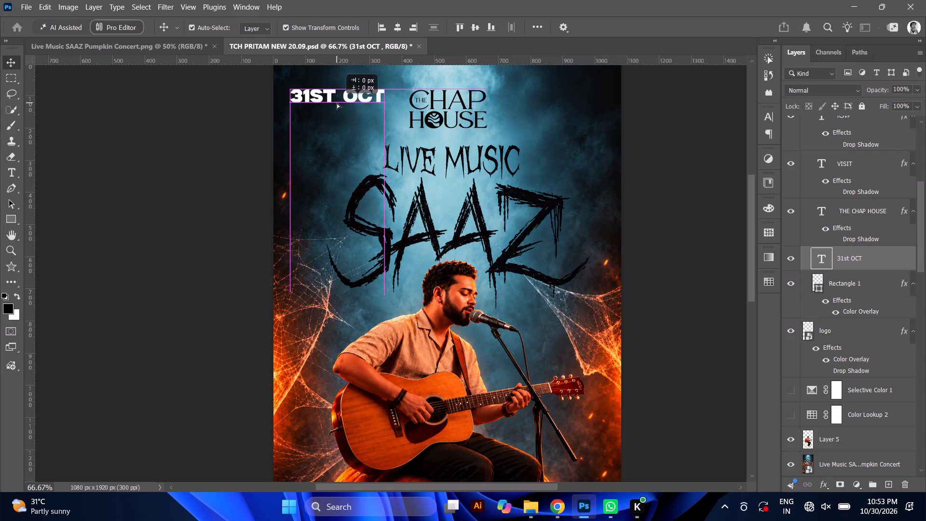
alt+click(336, 93)
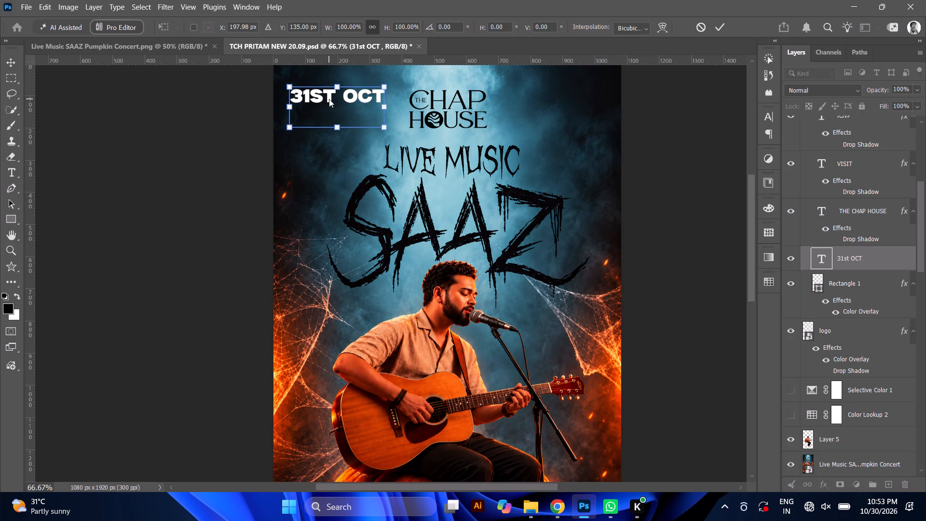
click(720, 24)
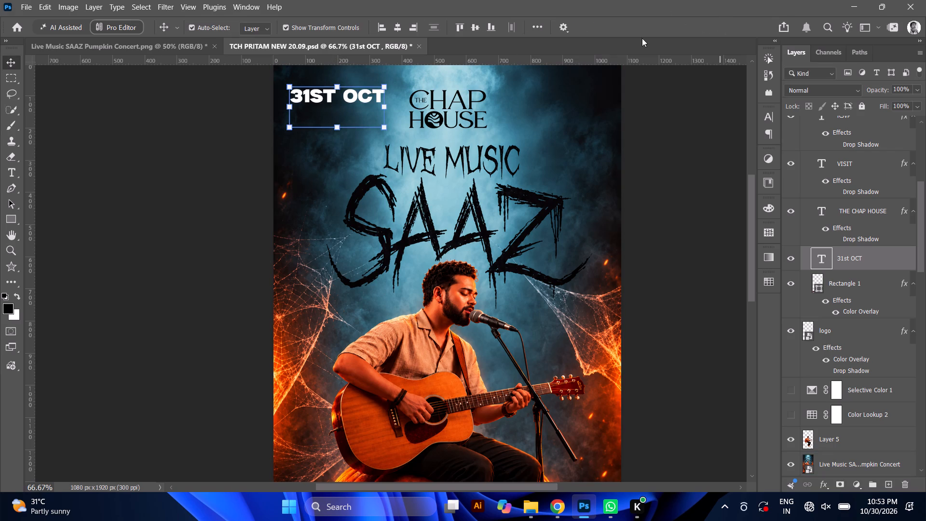
Duplicate the 31st OCT text directly beneath the original, aligned to its left edge.
alt+drag(315, 101, 316, 123)
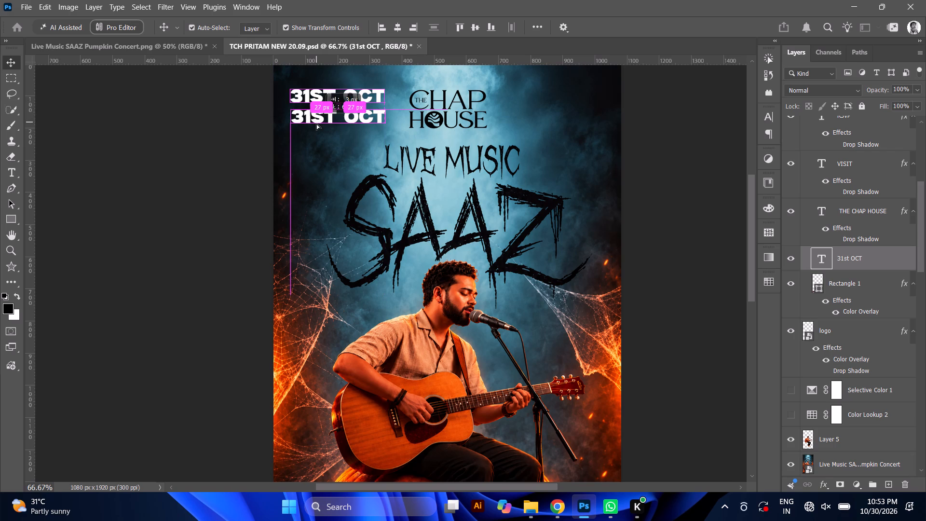
alt+drag(316, 123, 316, 122)
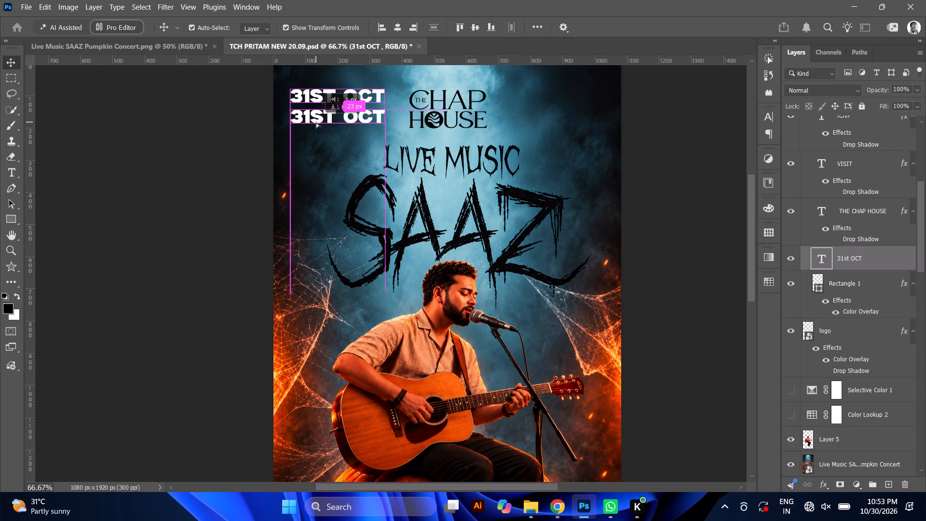
alt+drag(316, 122, 316, 122)
Replace the wording of the duplicated date text with SATURDAY.
triple_click(316, 122)
click(316, 122)
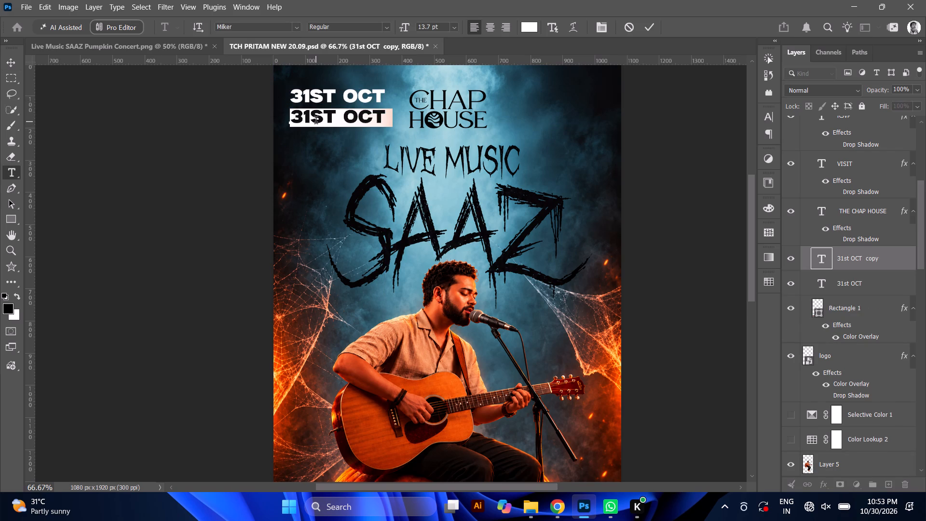
text(SATU)
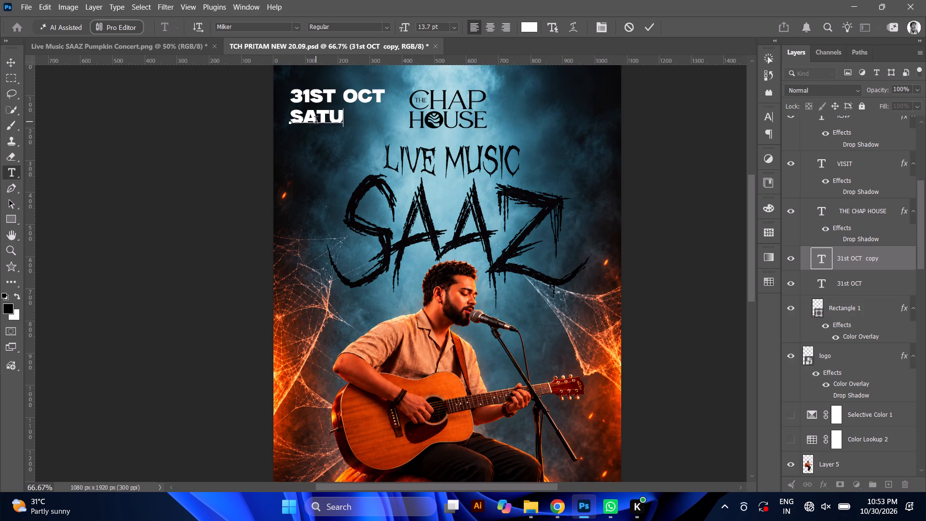
key(shift+r)
text(DAY)
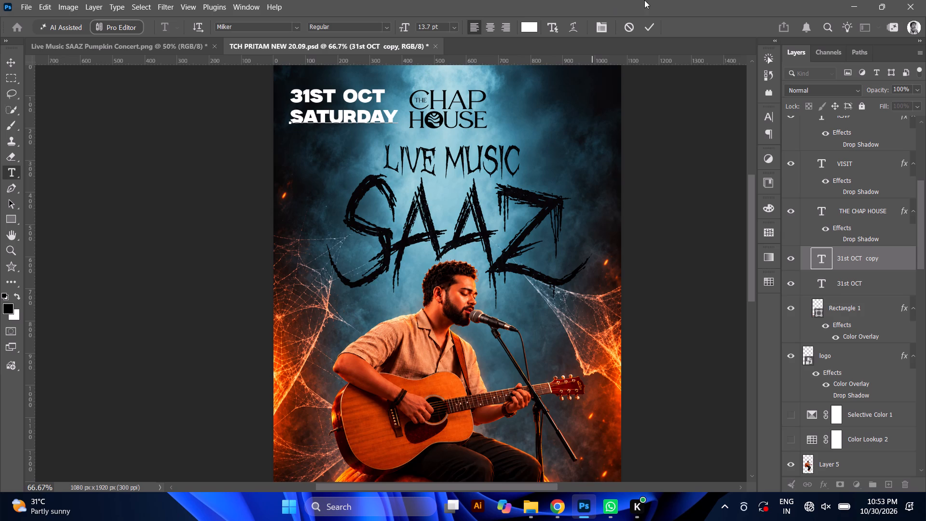
click(647, 28)
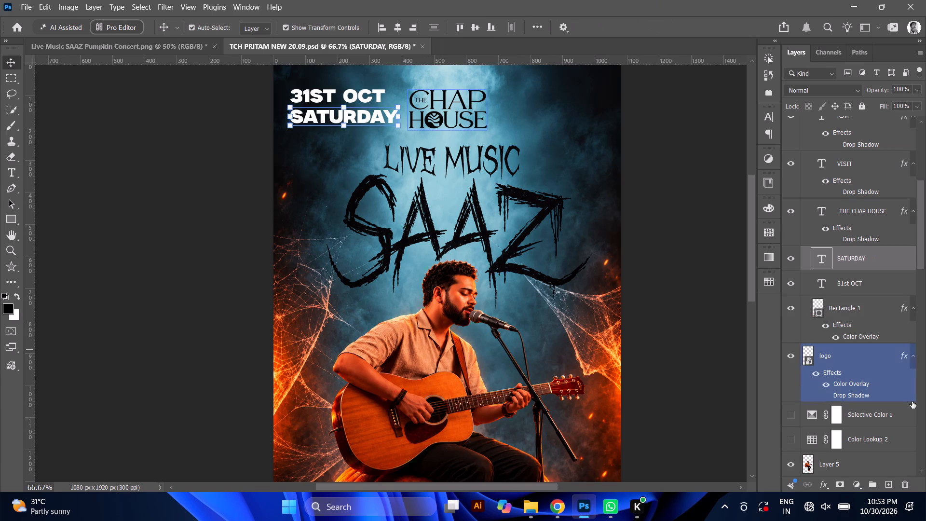
Add a drop shadow to the SATURDAY layer with 63% opacity and an 80° angle.
click(826, 485)
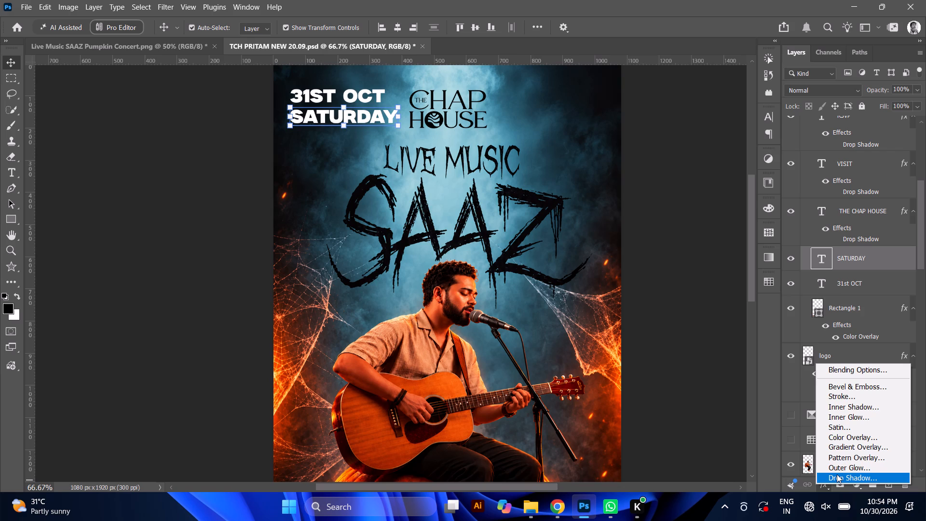
click(837, 474)
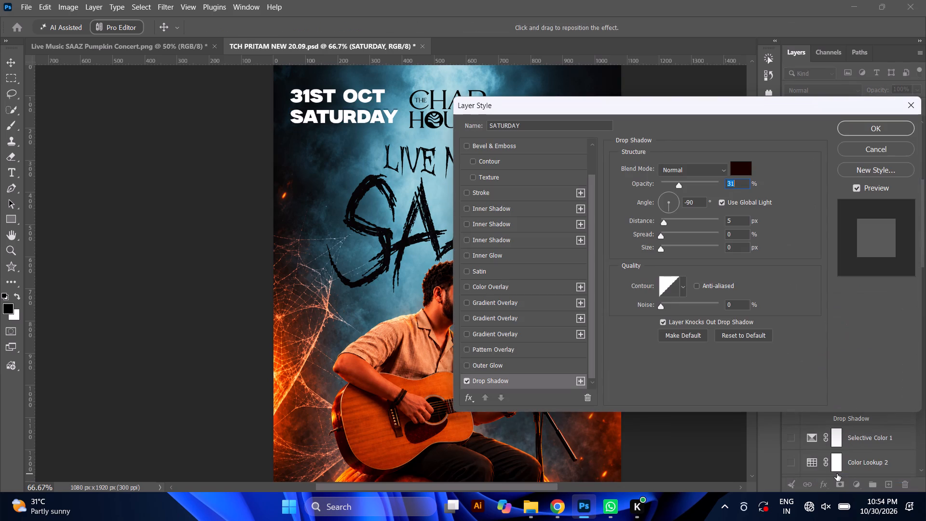
click(670, 195)
click(697, 181)
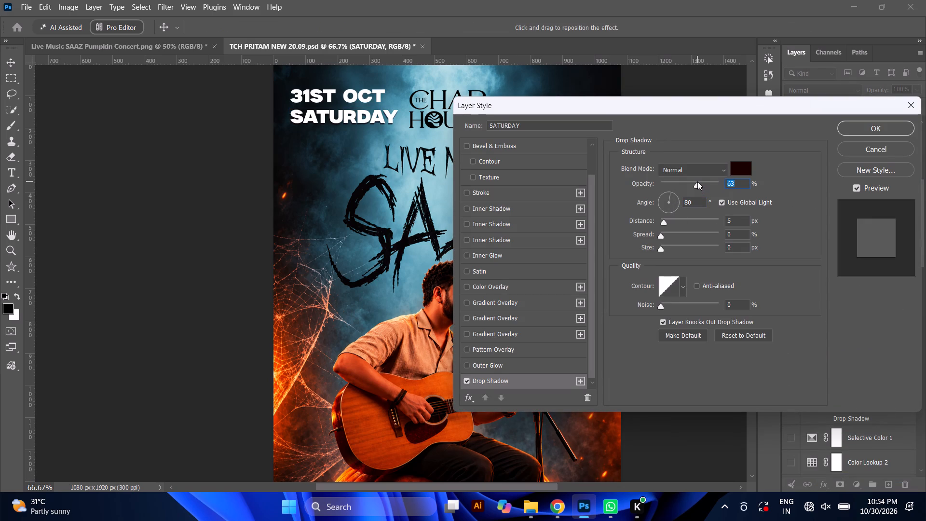
click(875, 123)
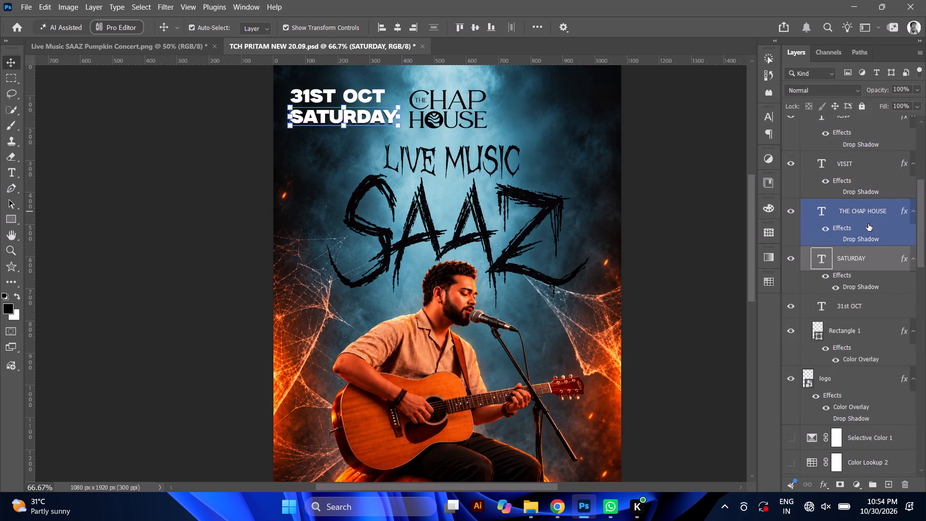
Add a drop shadow to the 31st OCT layer with 63% opacity, an 80° angle and 5 px distance.
click(855, 306)
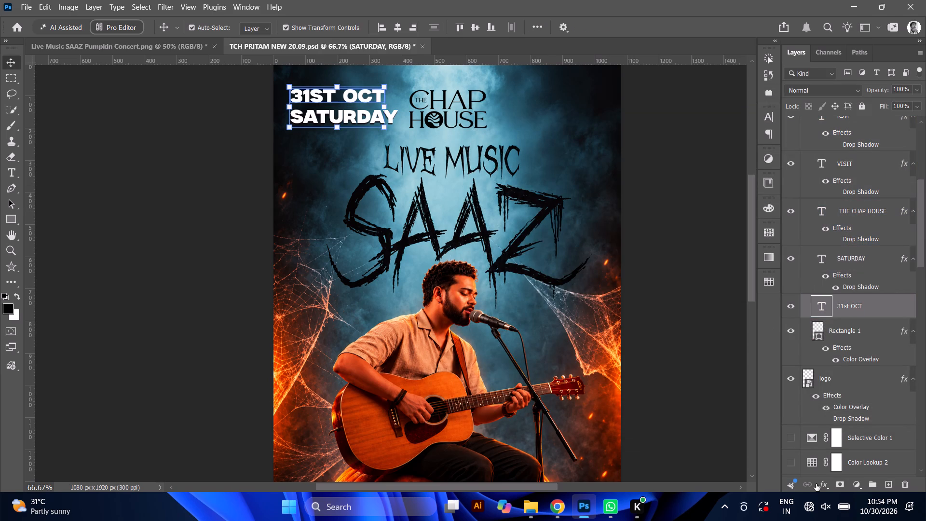
click(816, 484)
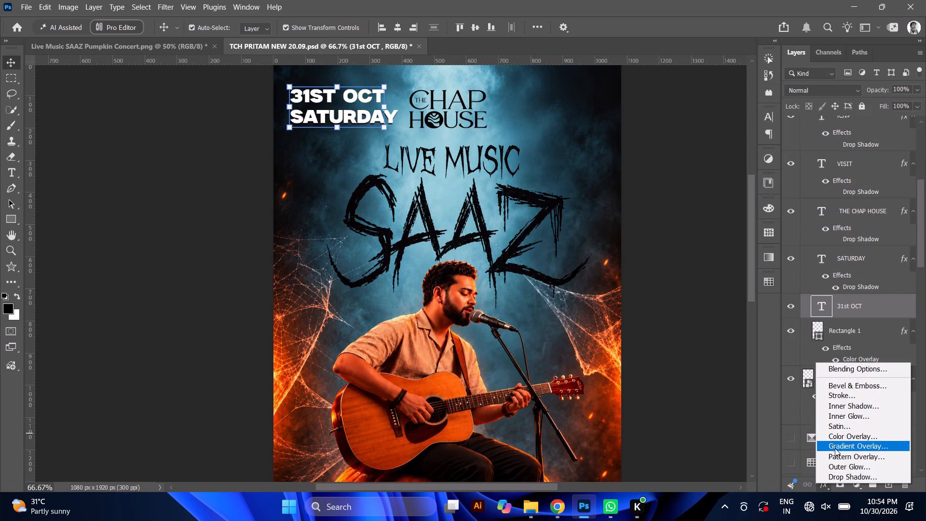
click(842, 474)
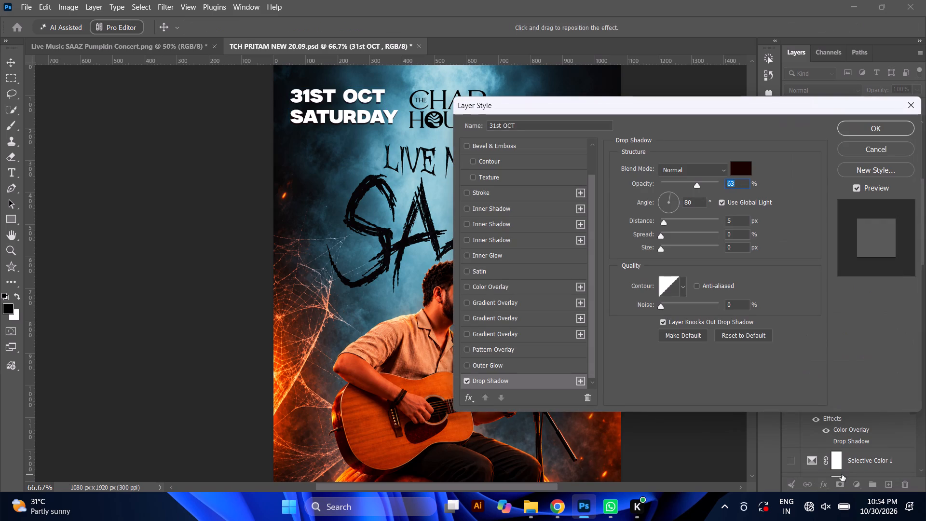
click(872, 131)
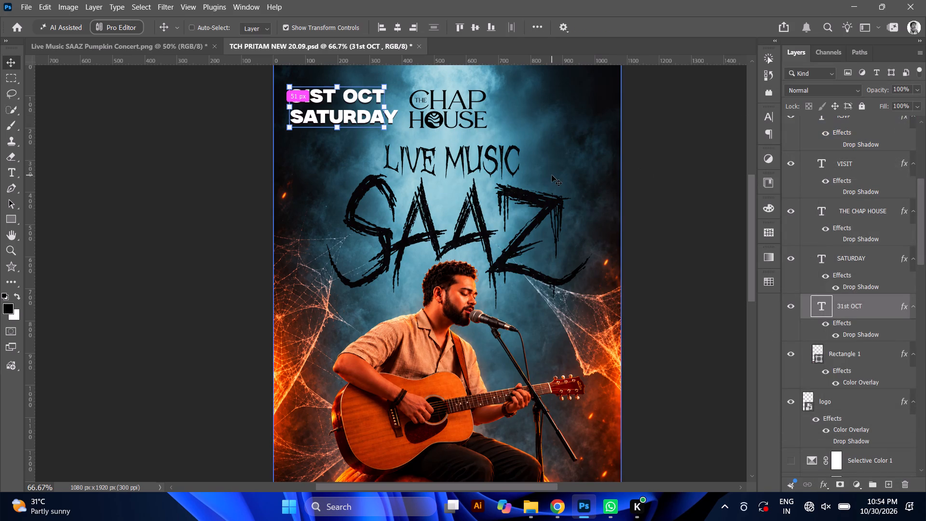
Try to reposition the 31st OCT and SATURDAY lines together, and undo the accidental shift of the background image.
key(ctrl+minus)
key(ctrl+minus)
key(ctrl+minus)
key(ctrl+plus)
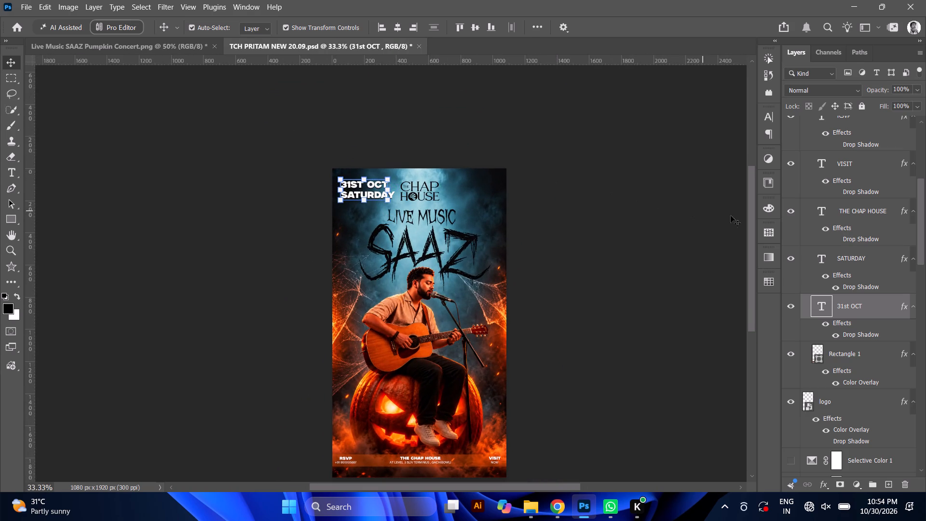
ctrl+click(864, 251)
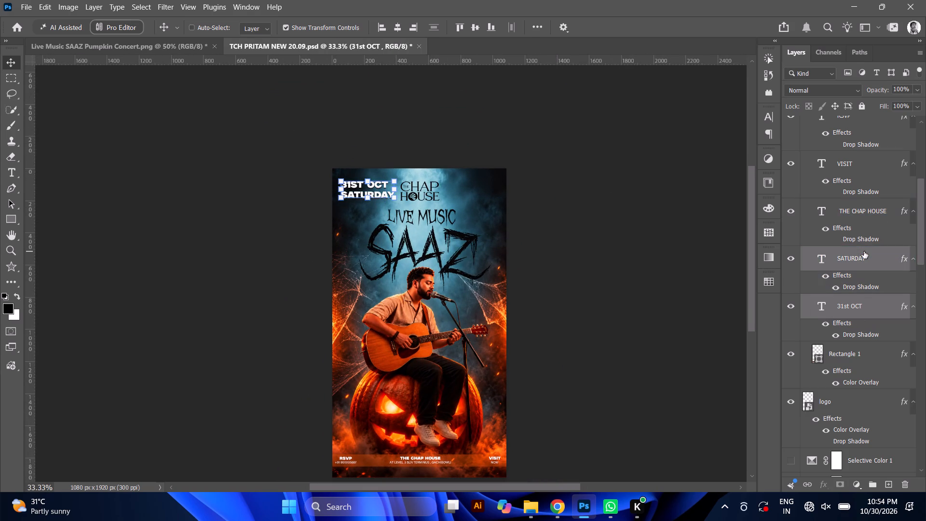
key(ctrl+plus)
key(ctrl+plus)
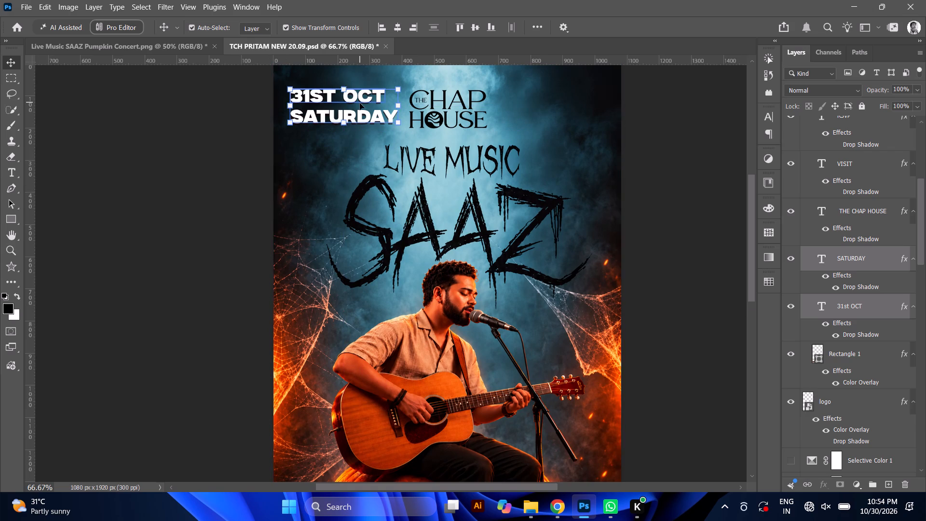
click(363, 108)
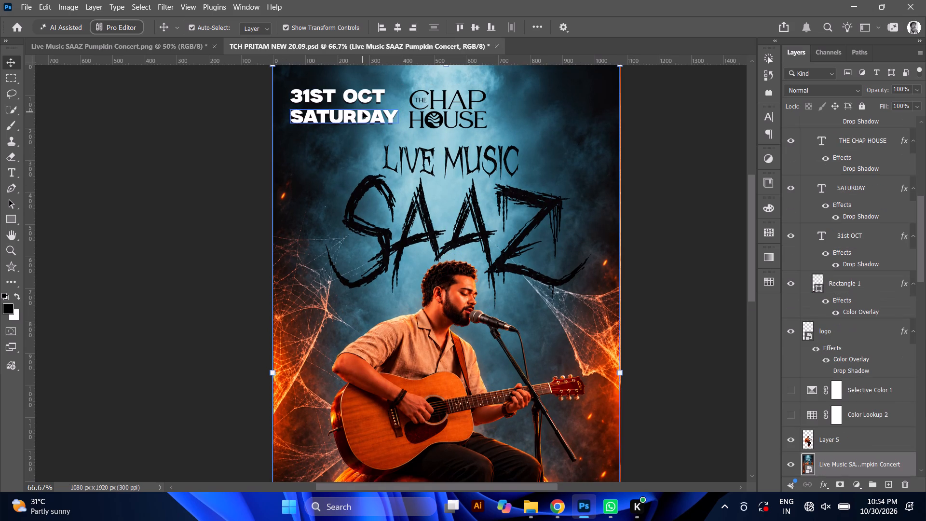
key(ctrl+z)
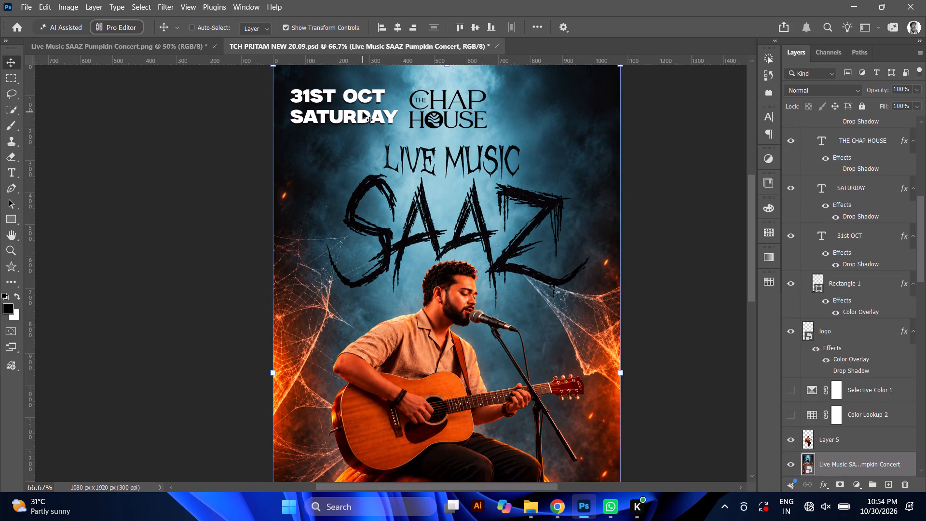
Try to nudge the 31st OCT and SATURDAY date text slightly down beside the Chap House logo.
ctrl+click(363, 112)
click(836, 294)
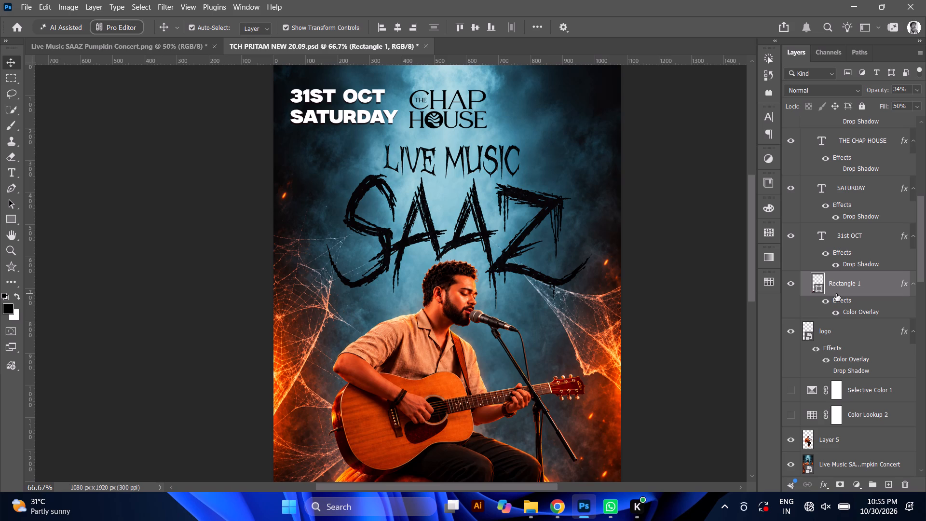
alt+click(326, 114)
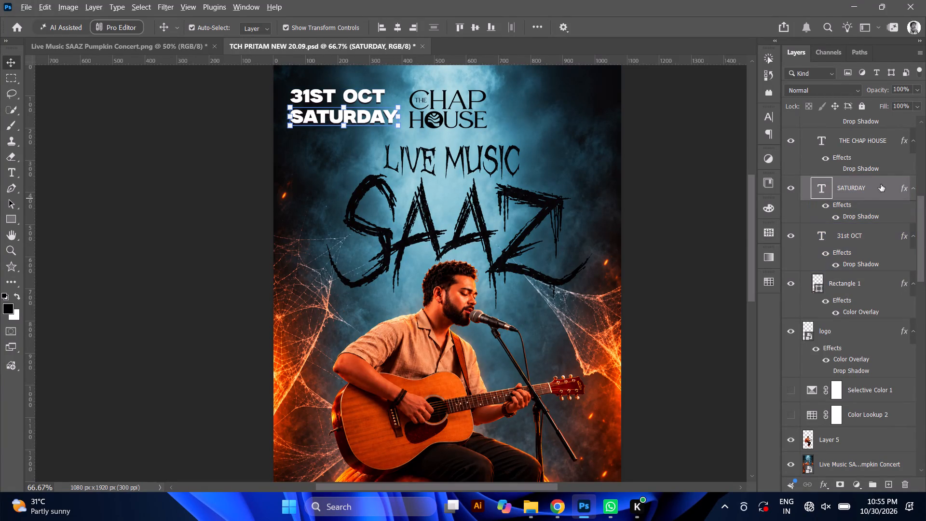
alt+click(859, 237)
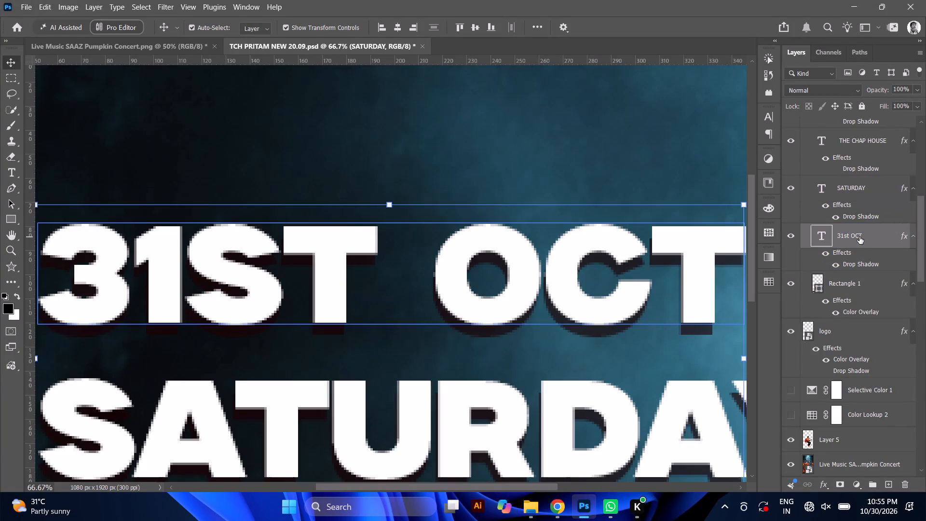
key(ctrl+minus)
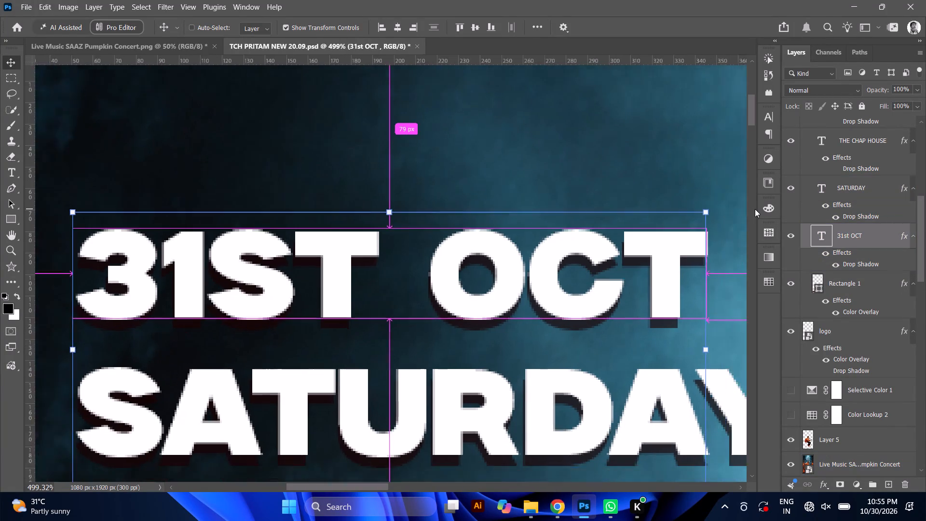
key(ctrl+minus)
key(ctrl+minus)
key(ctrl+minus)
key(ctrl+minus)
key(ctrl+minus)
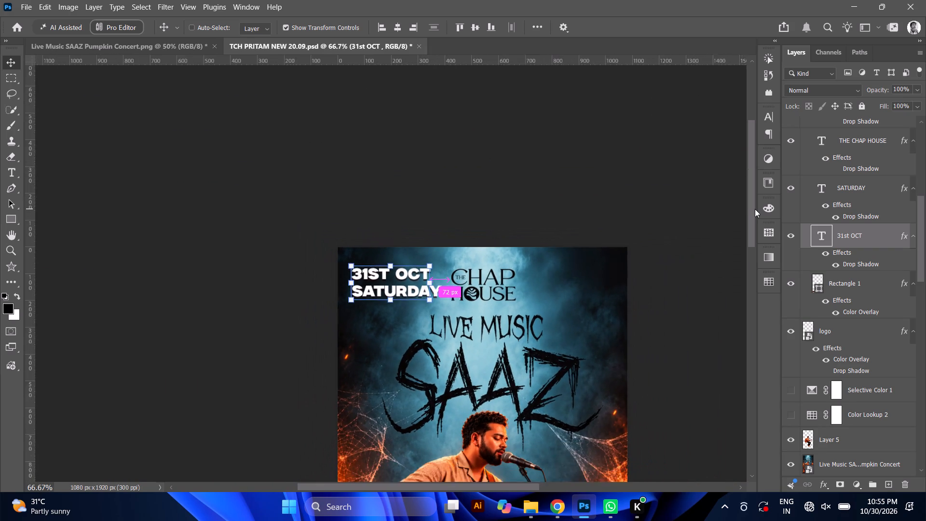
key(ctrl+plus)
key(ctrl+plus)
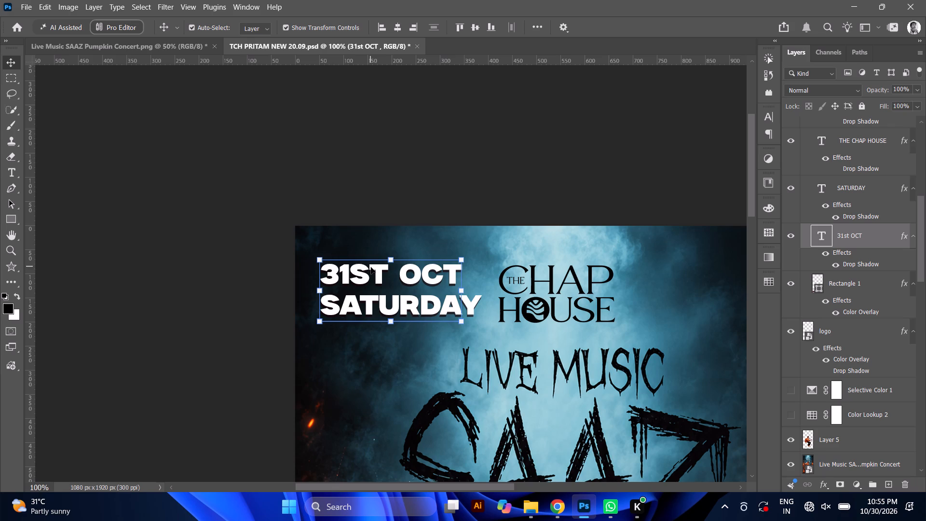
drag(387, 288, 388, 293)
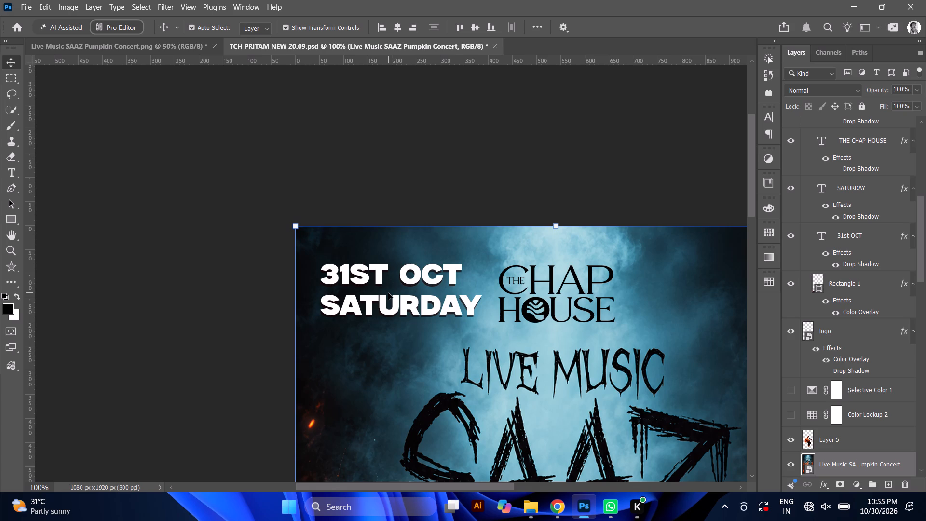
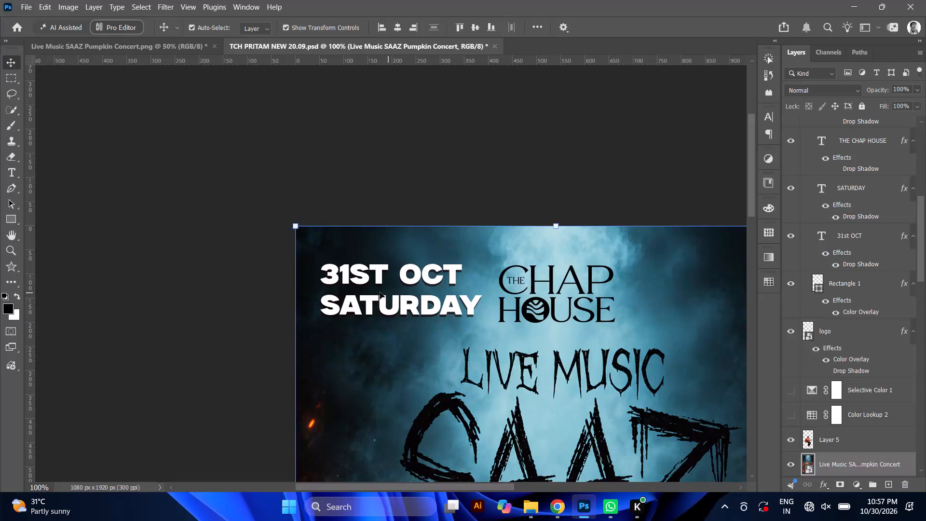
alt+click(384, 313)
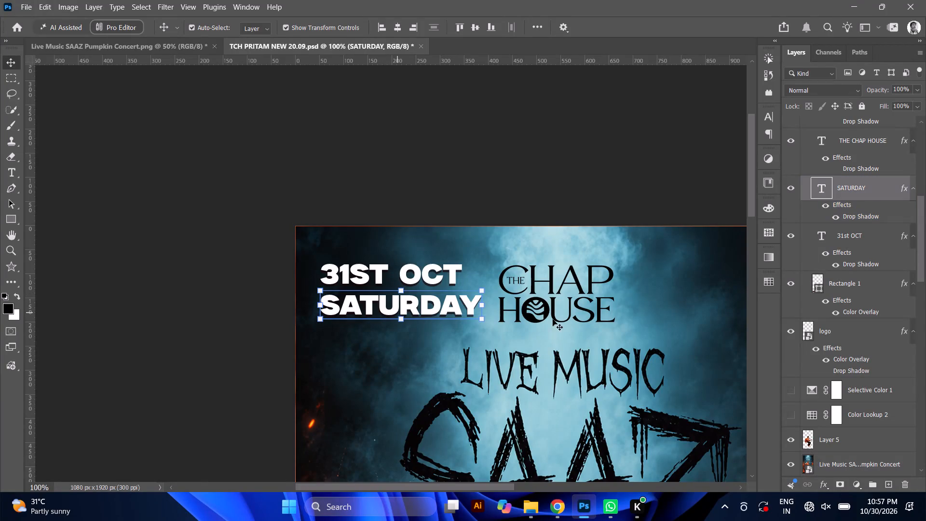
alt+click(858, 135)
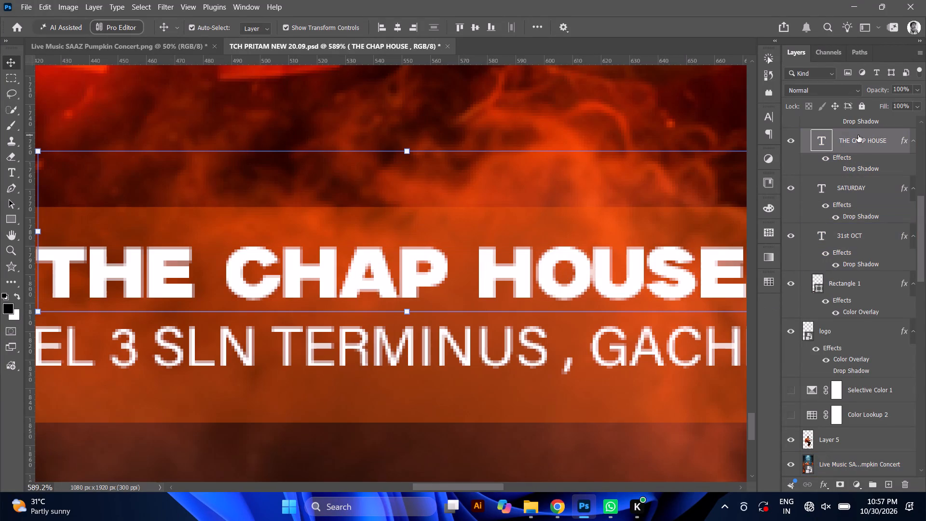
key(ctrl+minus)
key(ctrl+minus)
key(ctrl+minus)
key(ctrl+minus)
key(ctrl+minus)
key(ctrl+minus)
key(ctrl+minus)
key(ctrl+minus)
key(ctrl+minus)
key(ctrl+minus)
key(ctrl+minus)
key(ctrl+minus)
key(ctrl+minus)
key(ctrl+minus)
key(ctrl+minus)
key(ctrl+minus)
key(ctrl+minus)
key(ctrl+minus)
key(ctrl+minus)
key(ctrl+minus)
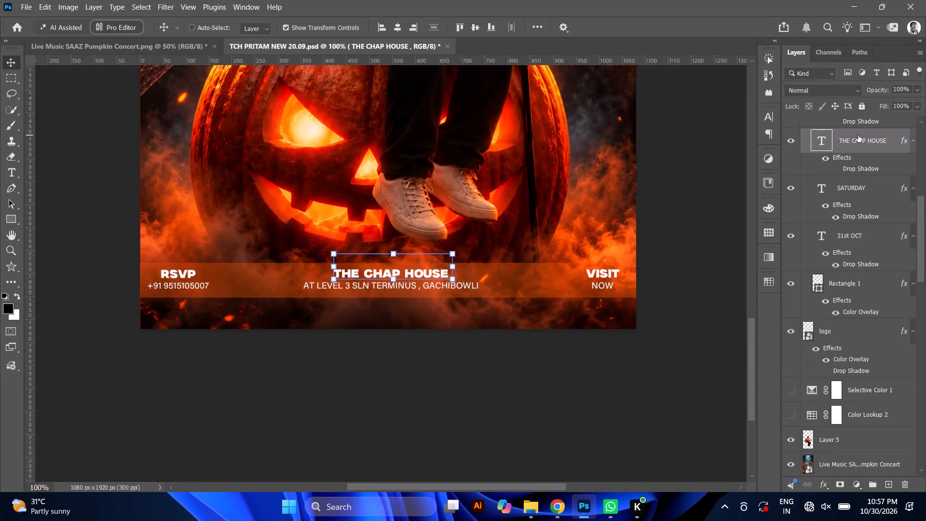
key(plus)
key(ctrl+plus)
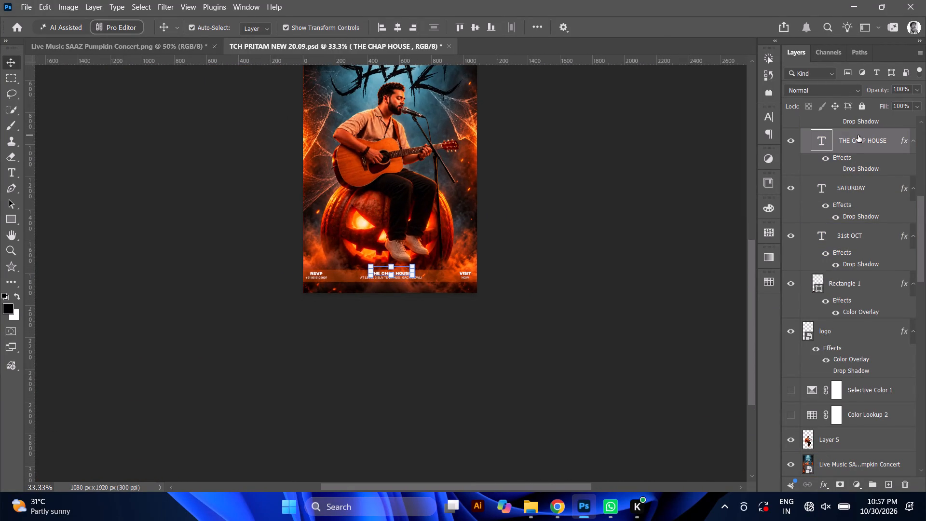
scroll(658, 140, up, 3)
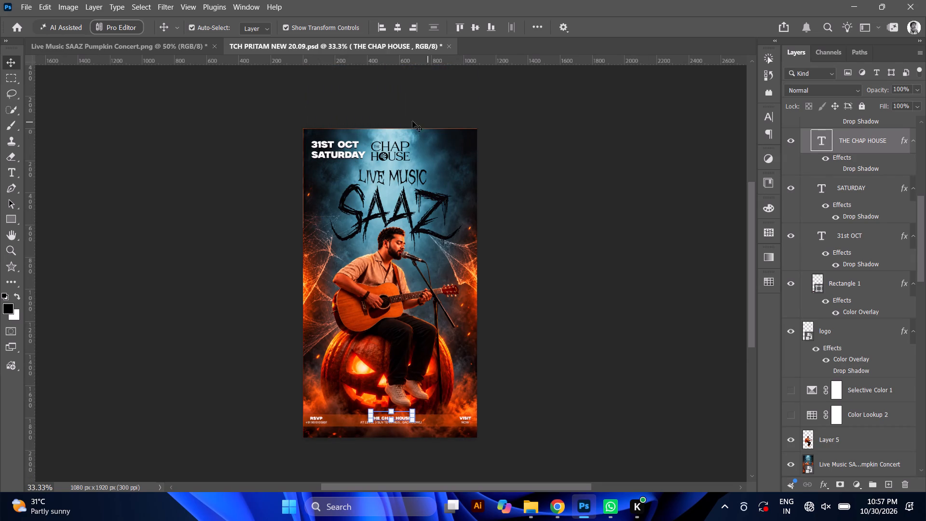
Scale the 31st OCT and SATURDAY text layers together down to about 71%.
alt+click(343, 146)
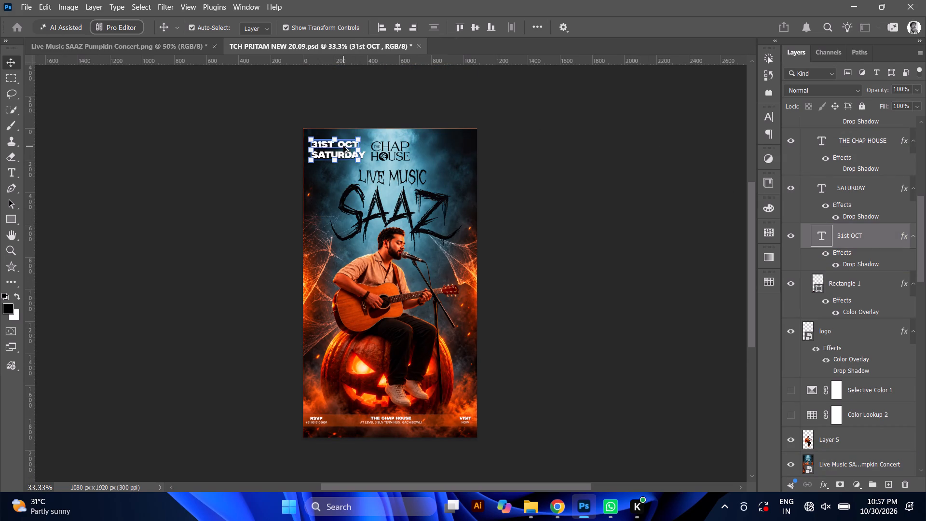
alt+click(843, 199)
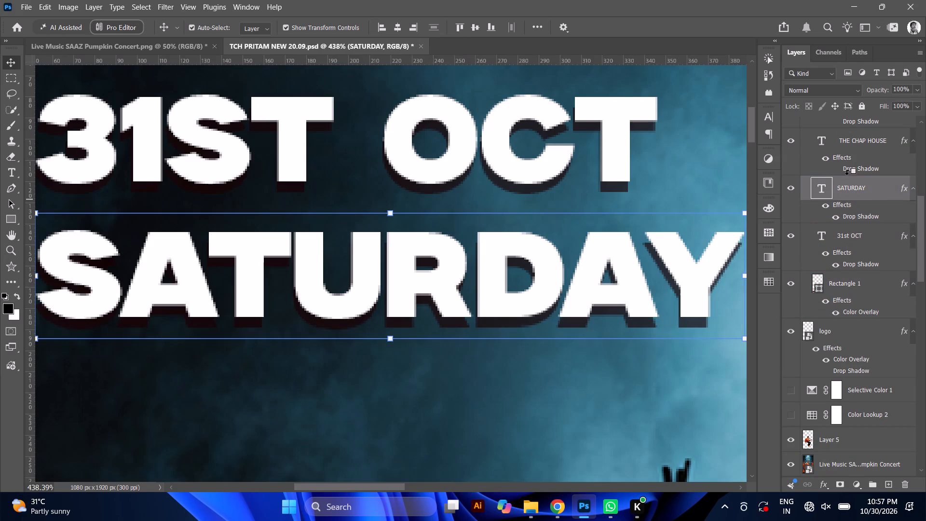
alt+click(854, 244)
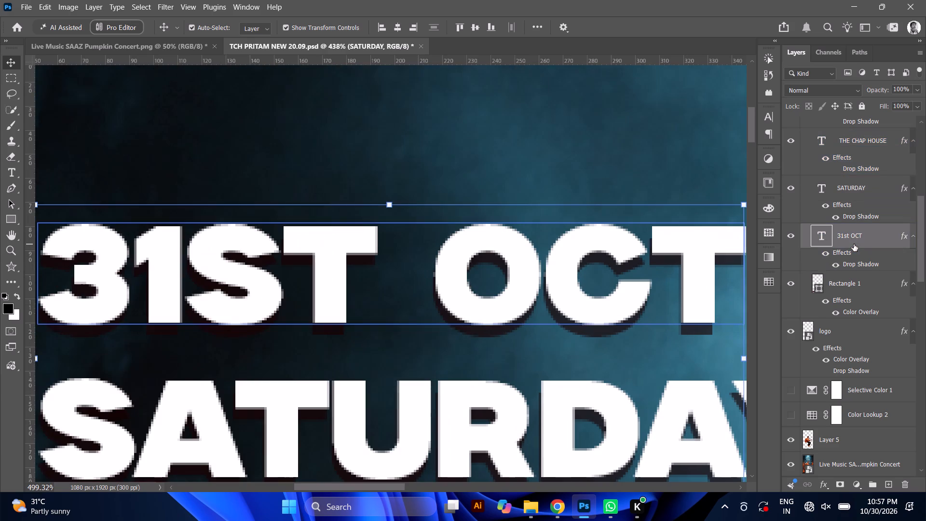
key(alt+minus)
key(ctrl+minus)
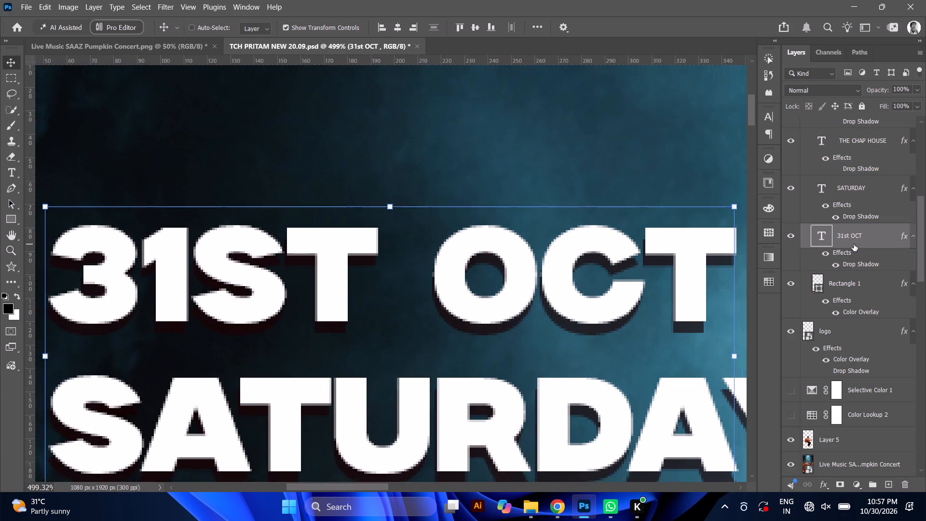
key(ctrl+minus)
key(ctrl+minus)
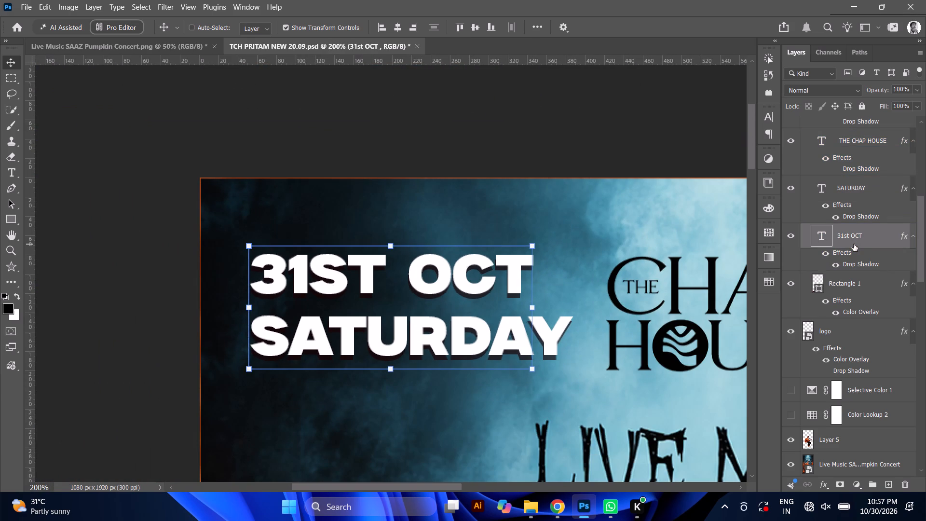
ctrl+click(847, 186)
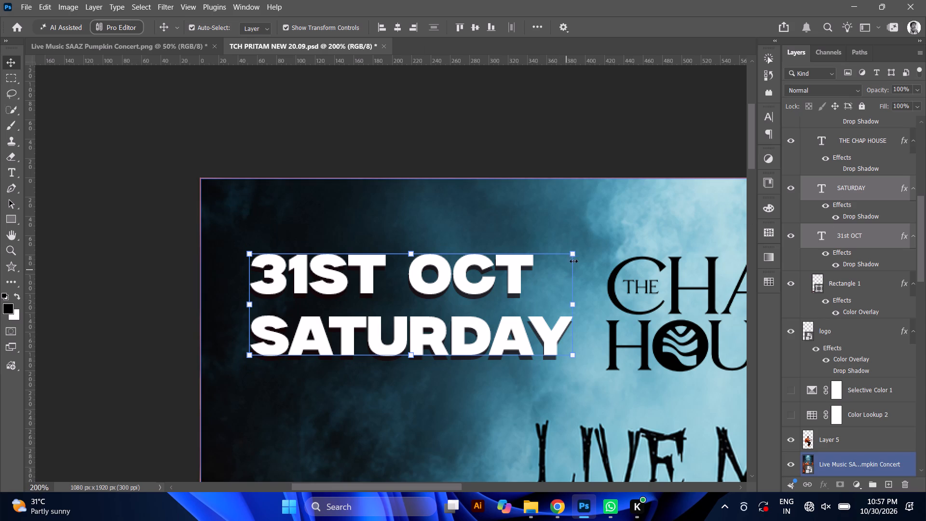
drag(575, 252, 521, 312)
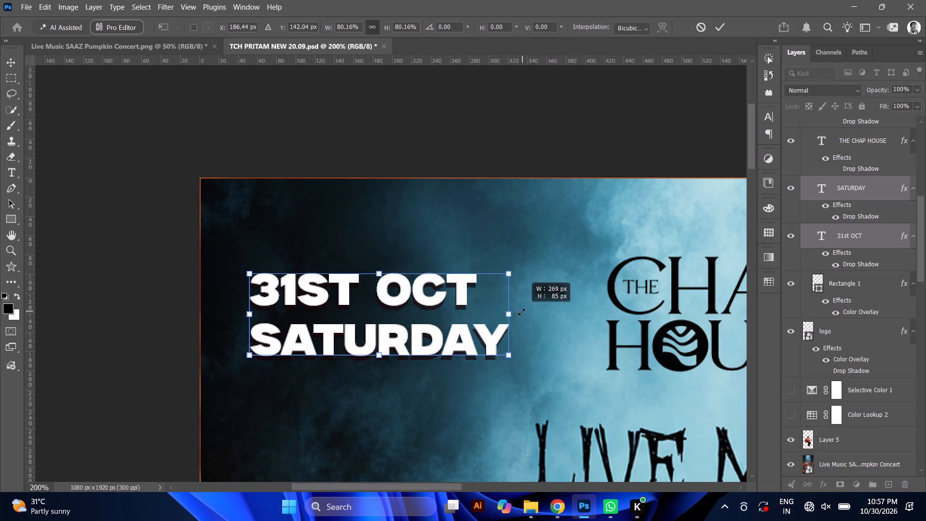
drag(521, 312, 501, 344)
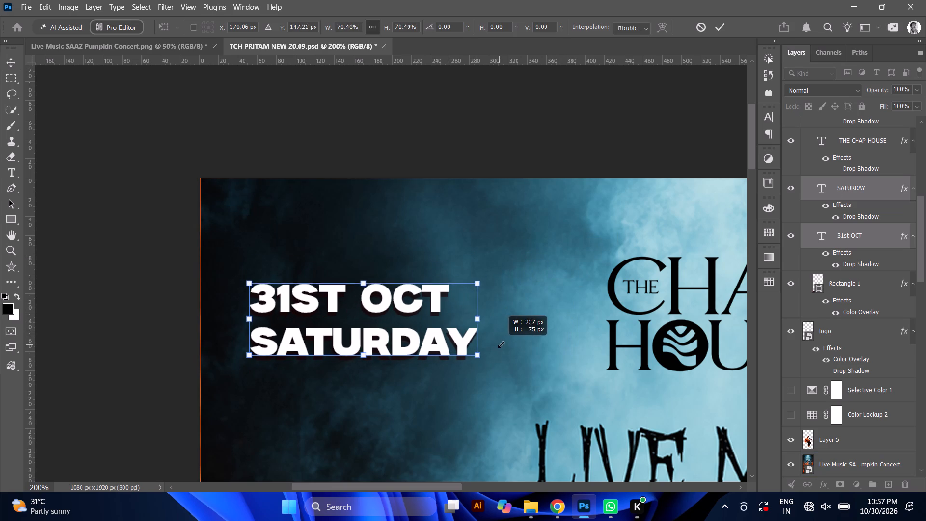
Move the 31st OCT and SATURDAY lines down beside the LIVE MUSIC title, centred at about X 176 px, Y 288 px.
key(ctrl+minus)
key(ctrl+minus)
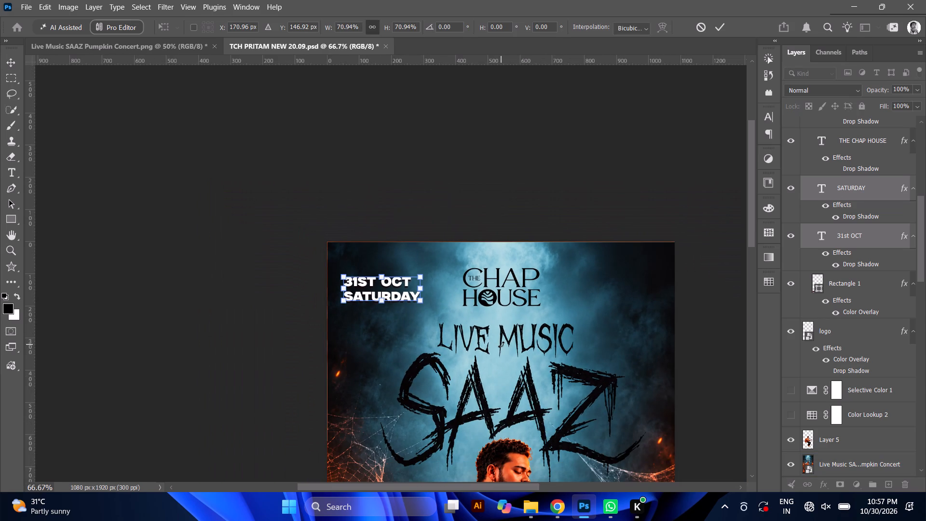
key(ctrl+plus)
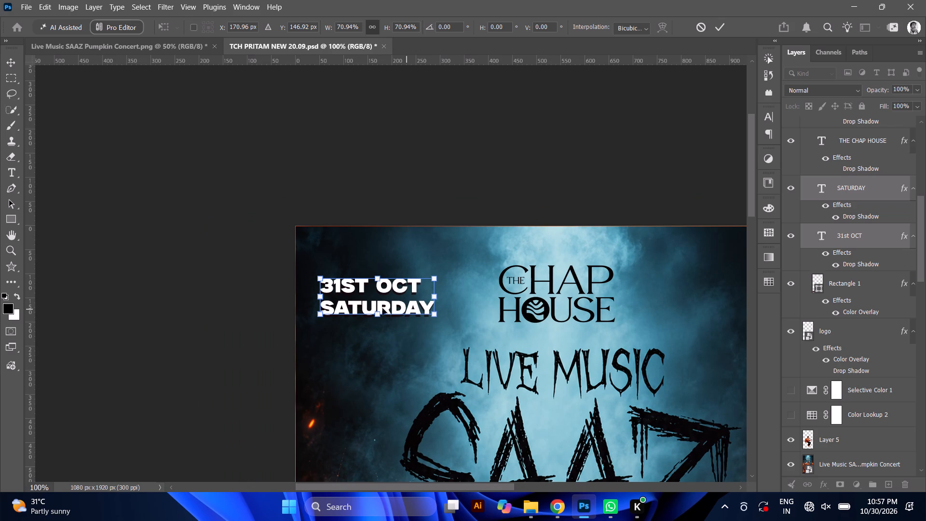
drag(397, 298, 397, 356)
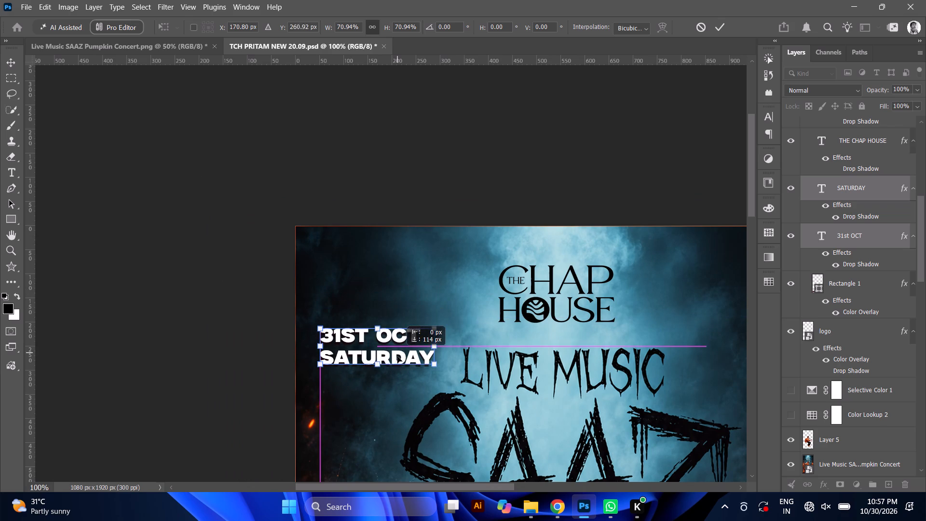
drag(397, 356, 399, 359)
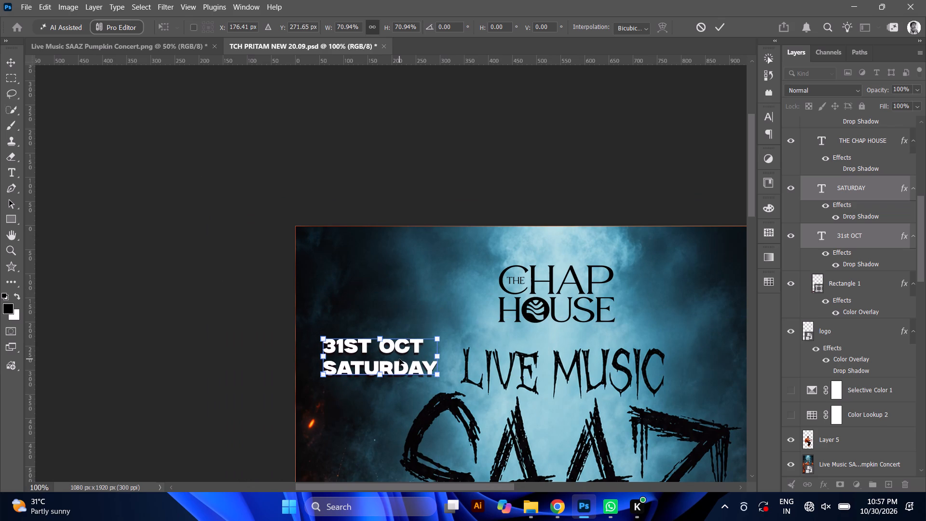
key(ctrl+minus)
key(ctrl+minus)
key(ctrl+minus)
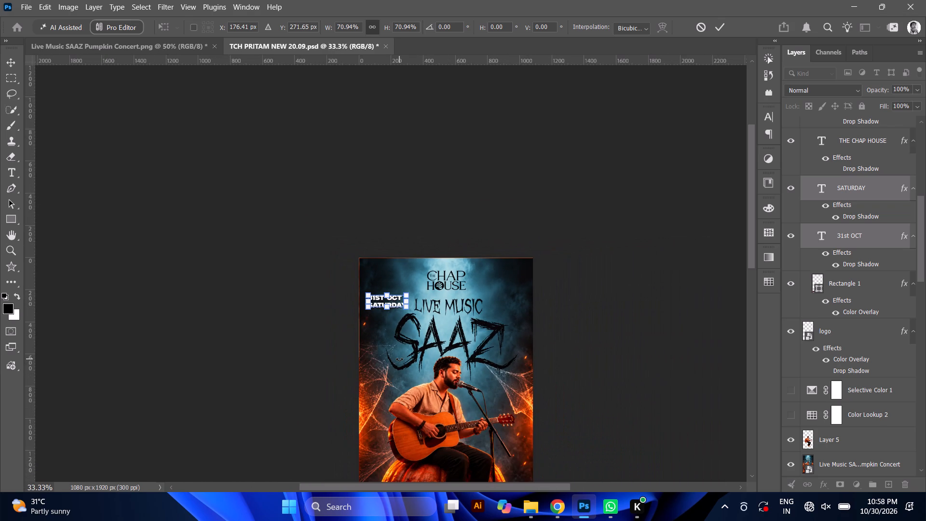
key(ctrl+plus)
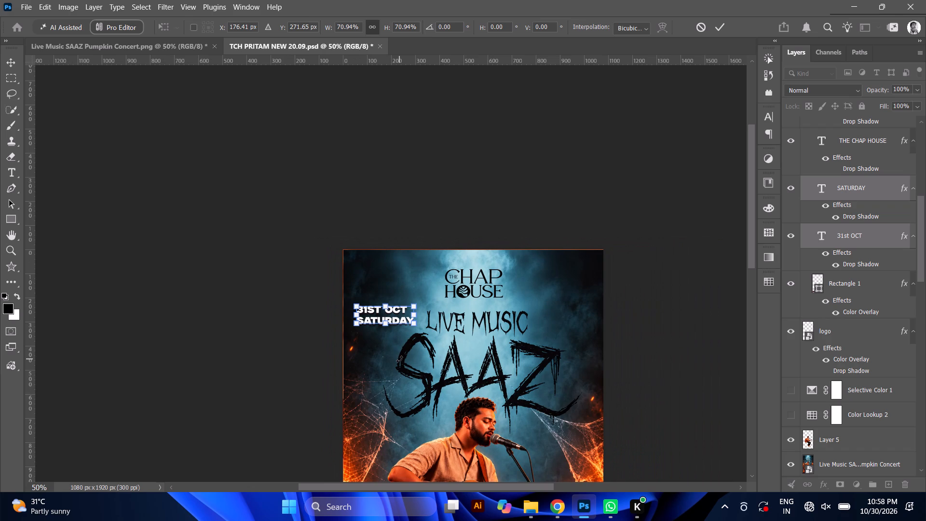
click(371, 316)
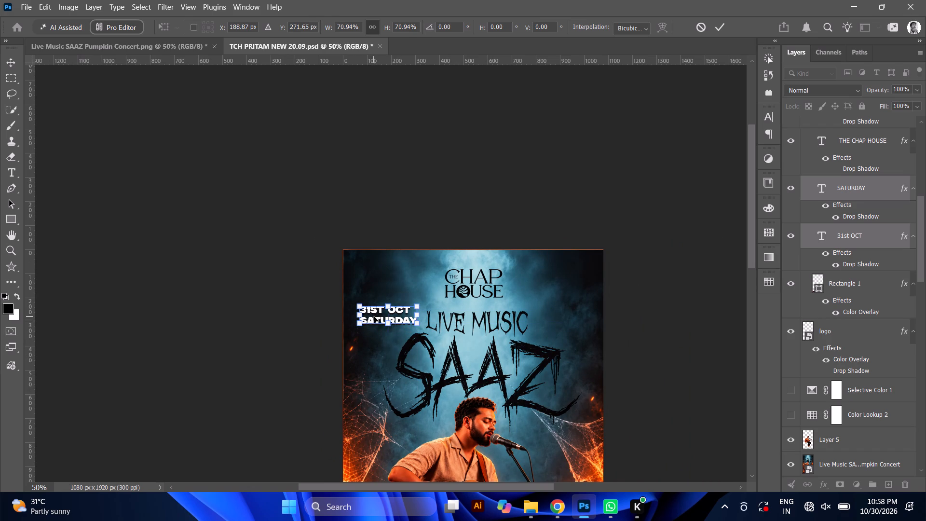
click(406, 315)
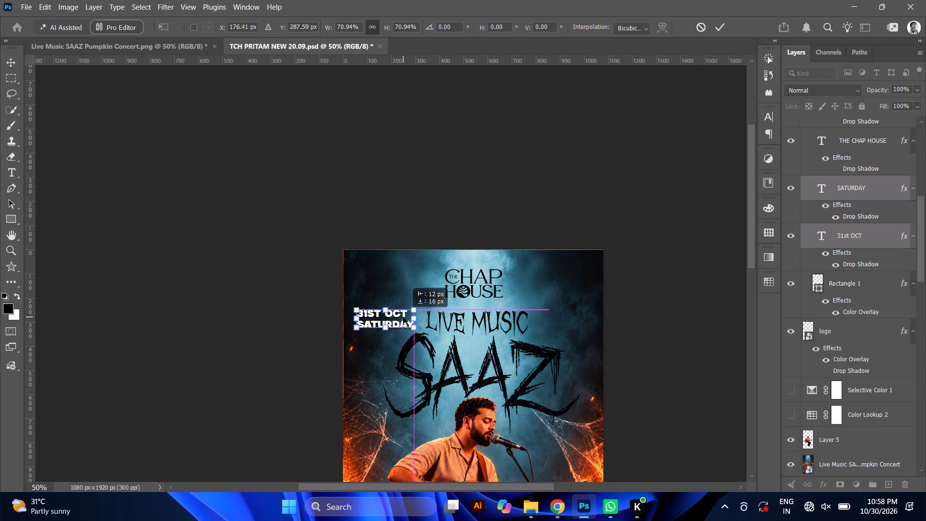
click(403, 316)
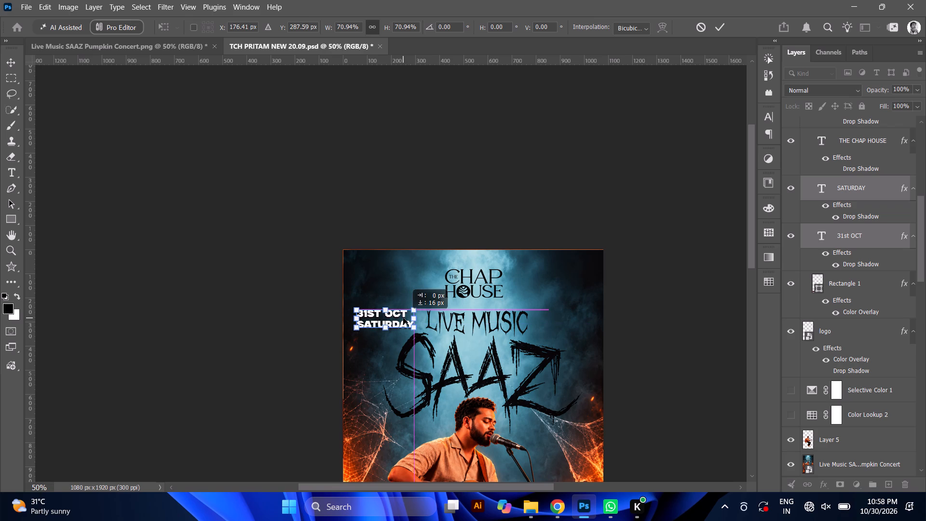
click(403, 318)
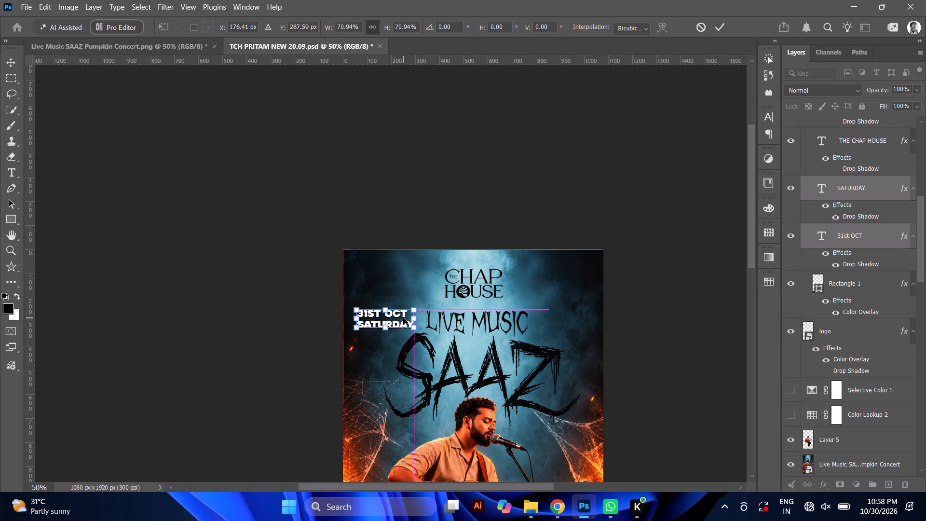
click(403, 316)
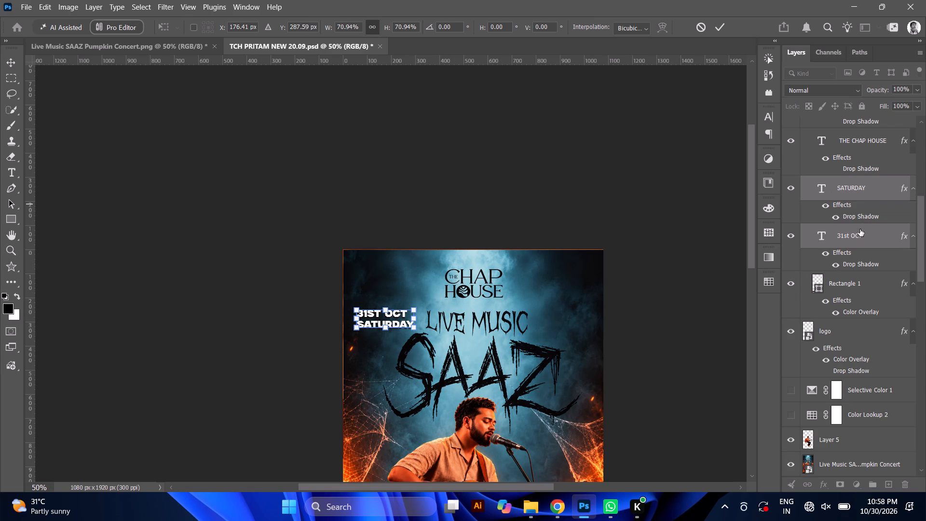
Duplicate the 31st OCT text layer and place the copy level with the original on the other side of LIVE MUSIC.
click(857, 233)
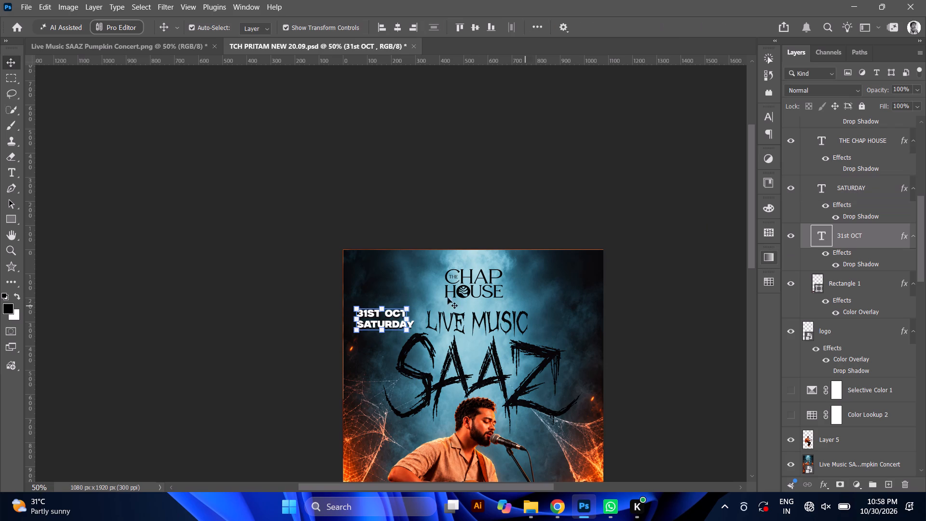
alt+drag(396, 316, 558, 308)
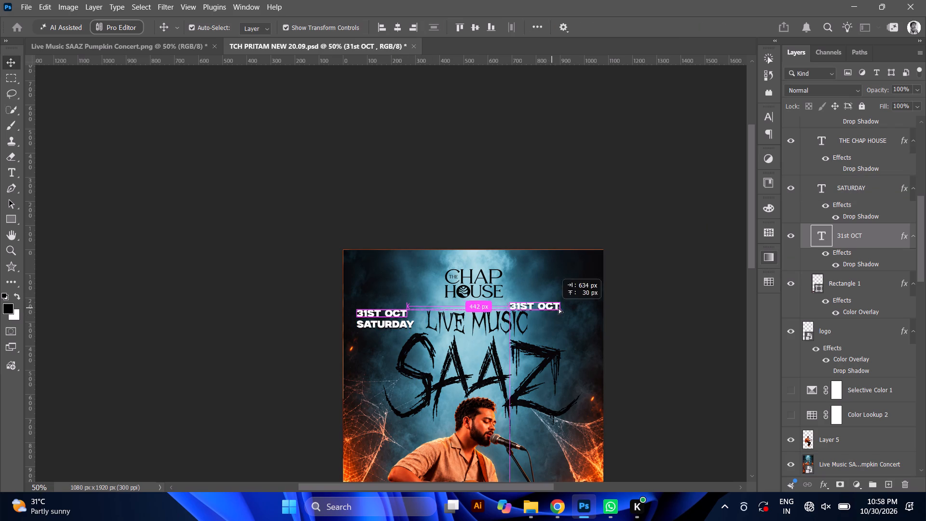
alt+drag(558, 308, 583, 315)
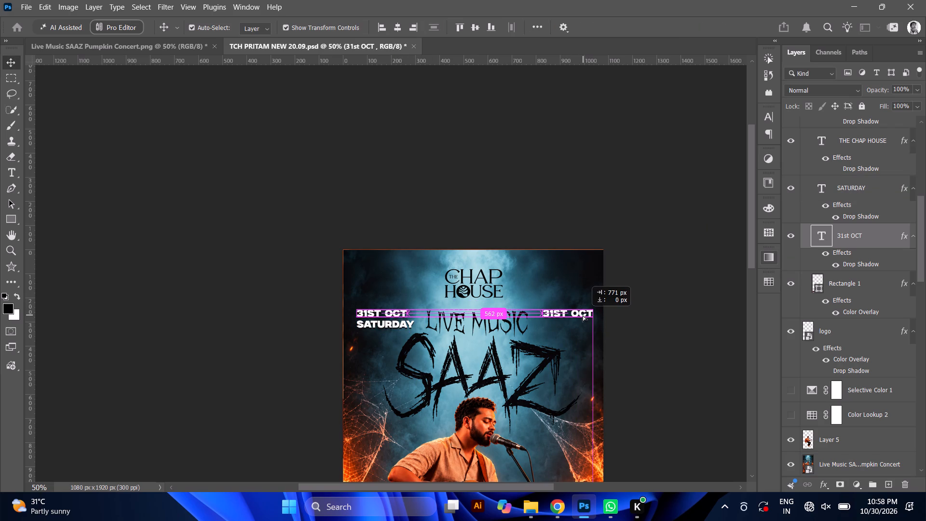
alt+drag(583, 315, 579, 315)
Clear all the text in the duplicated 31st OCT layer, keeping it open for editing.
triple_click(579, 315)
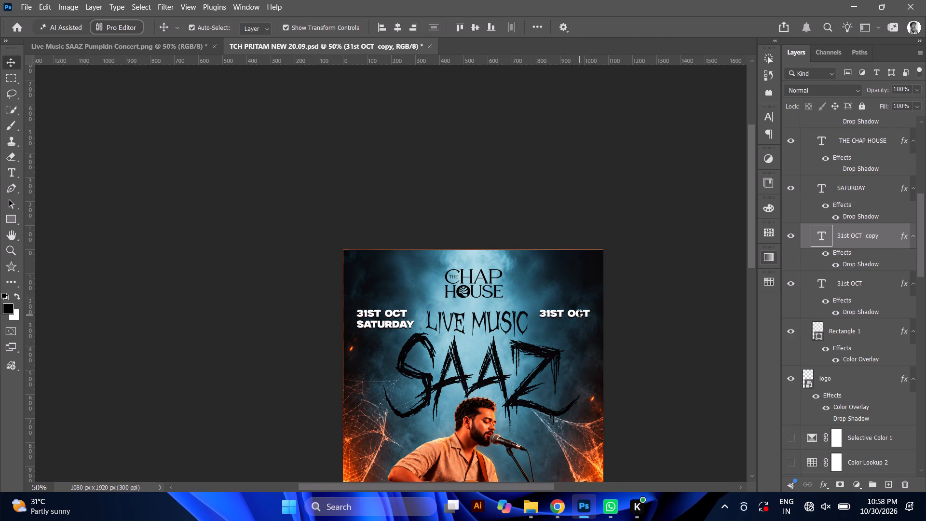
click(579, 315)
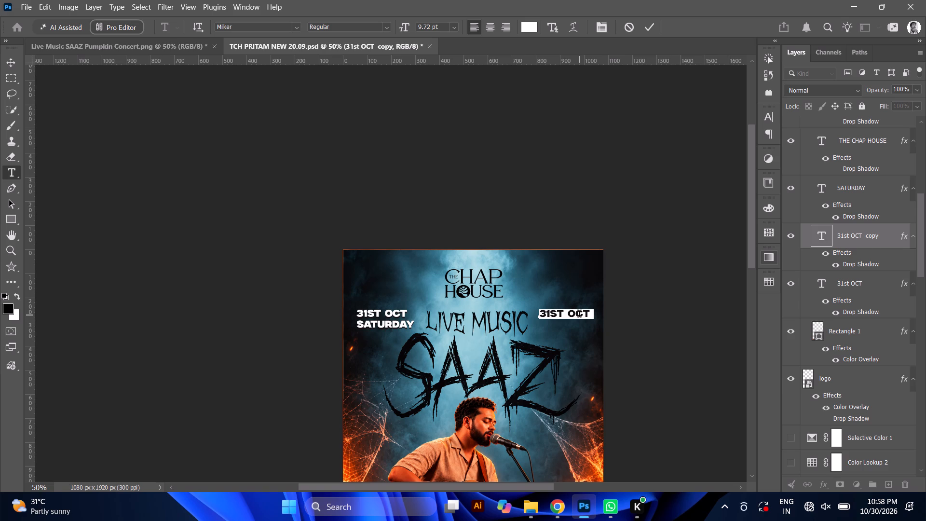
text(@#!)
key(ctrl+a)
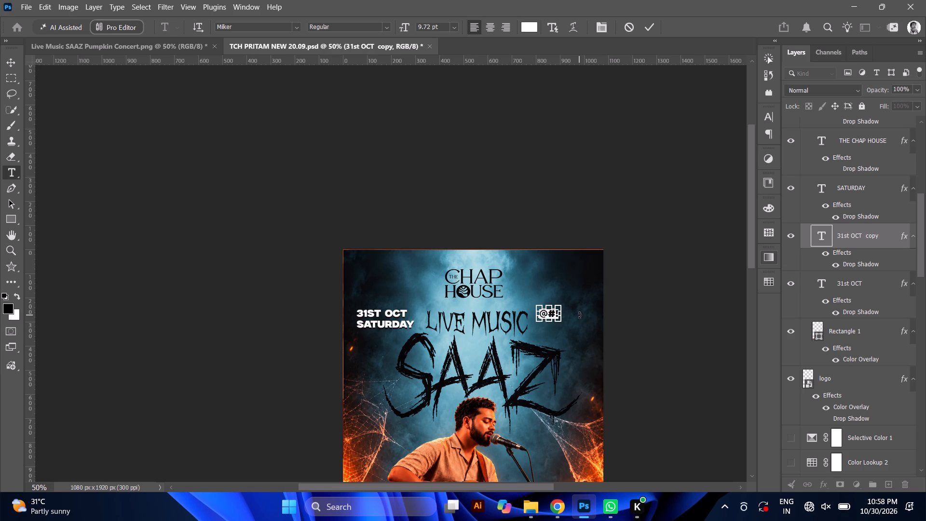
key(BackSpace)
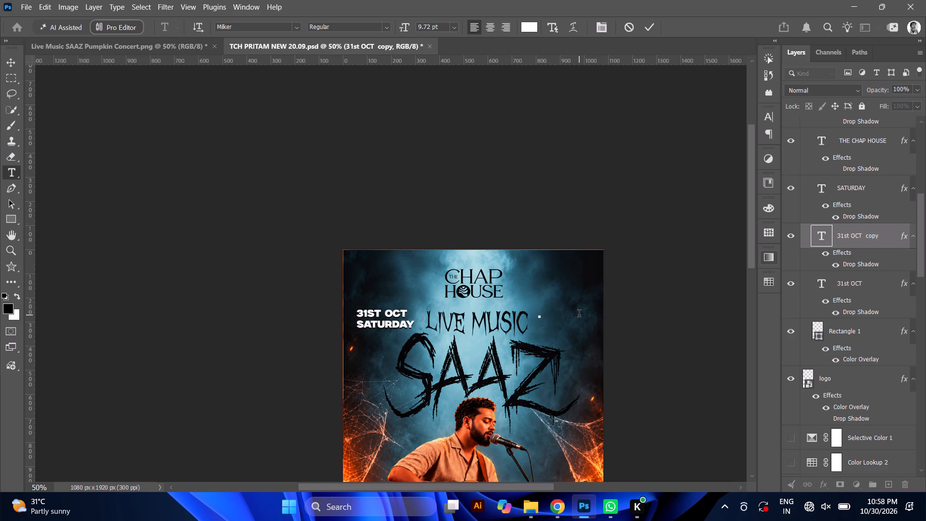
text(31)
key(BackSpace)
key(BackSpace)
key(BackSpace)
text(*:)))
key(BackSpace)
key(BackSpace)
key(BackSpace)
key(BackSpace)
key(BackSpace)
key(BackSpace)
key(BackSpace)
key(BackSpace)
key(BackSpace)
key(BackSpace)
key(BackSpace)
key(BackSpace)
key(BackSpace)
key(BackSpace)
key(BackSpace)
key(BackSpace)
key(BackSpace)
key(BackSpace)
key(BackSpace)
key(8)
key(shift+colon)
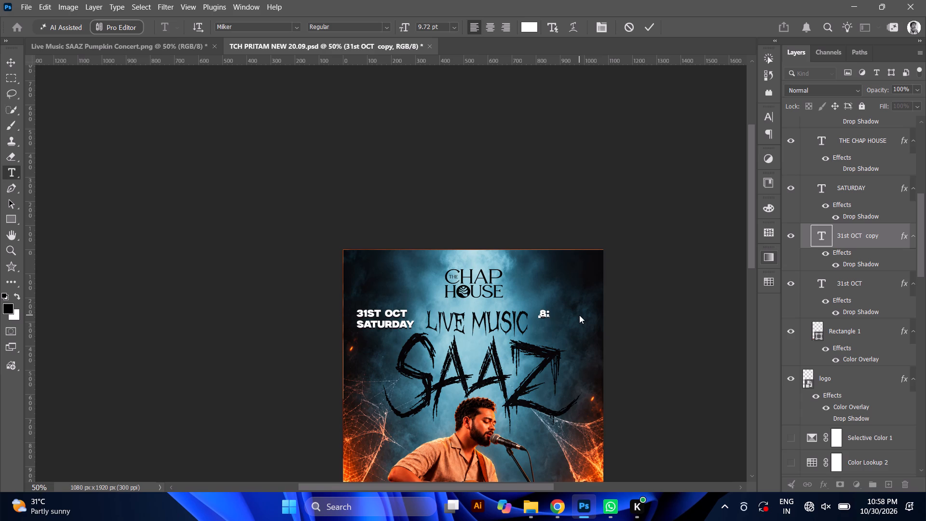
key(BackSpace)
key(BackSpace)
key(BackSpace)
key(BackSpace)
Enter *PM as the first line of the emptied text layer.
key(shift+asterisk)
text(PM)
key(space)
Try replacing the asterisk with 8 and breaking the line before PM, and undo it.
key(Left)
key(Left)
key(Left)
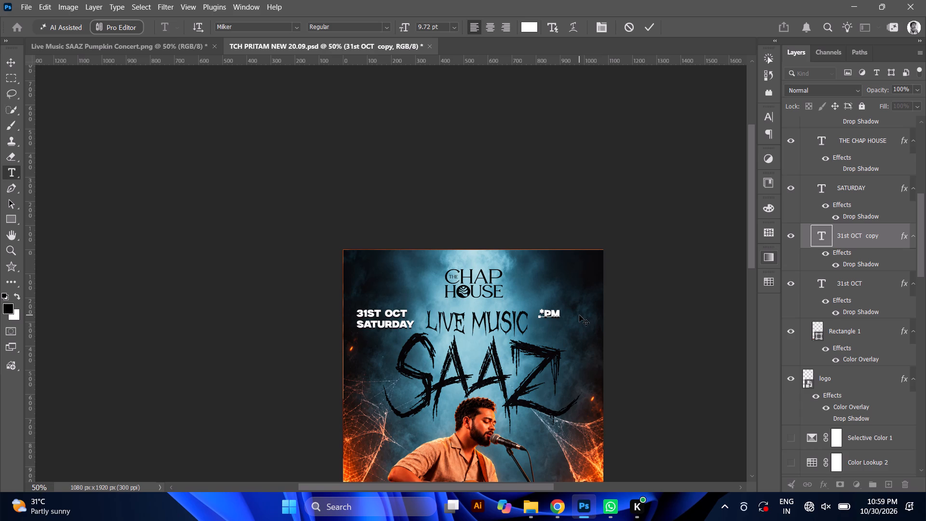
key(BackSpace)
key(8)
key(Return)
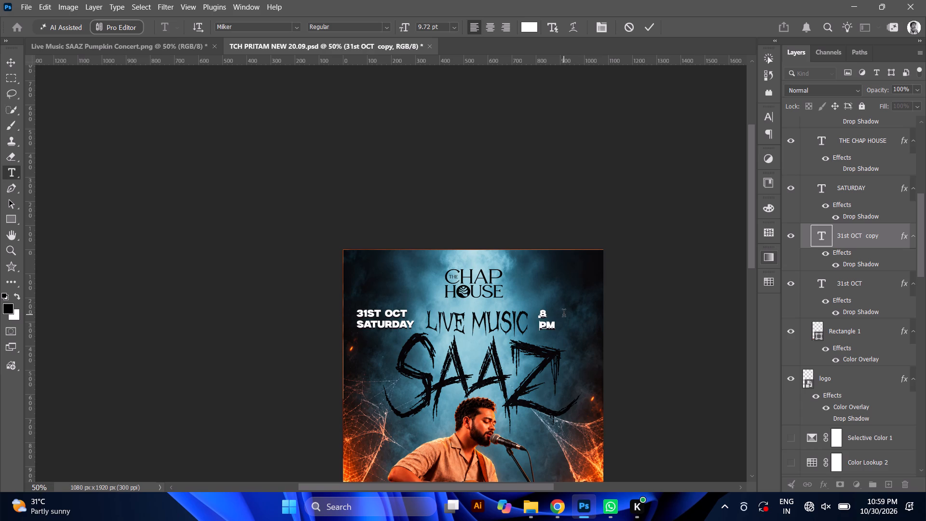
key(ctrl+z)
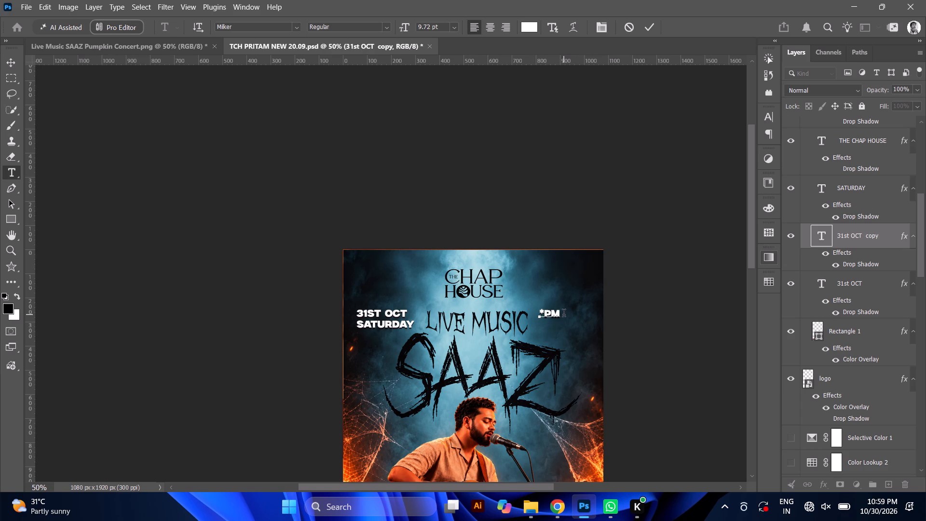
Add a second line reading ONWARds below the PM line in the same text layer.
key(Right)
key(Right)
key(Right)
key(Right)
key(Right)
key(Right)
key(Right)
key(Right)
key(Right)
key(Right)
key(Right)
key(Return)
text(ONWAR)
text(ds)
Replace the asterisk before PM with 8 so the first line reads 8PM.
click(549, 313)
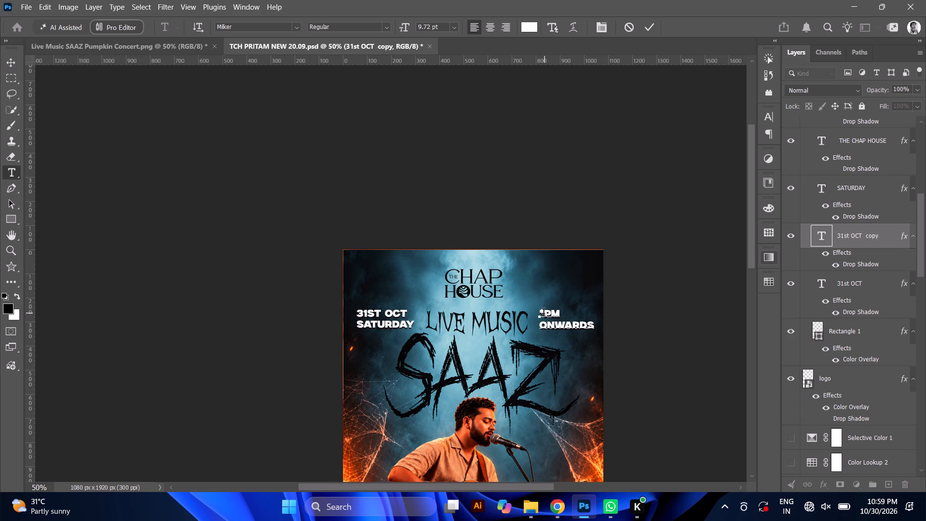
click(543, 314)
key(BackSpace)
key(8)
Right-align the two-line time text and remove the trailing space after 8PM, keeping ONWARDS on its own line.
key(ctrl+a)
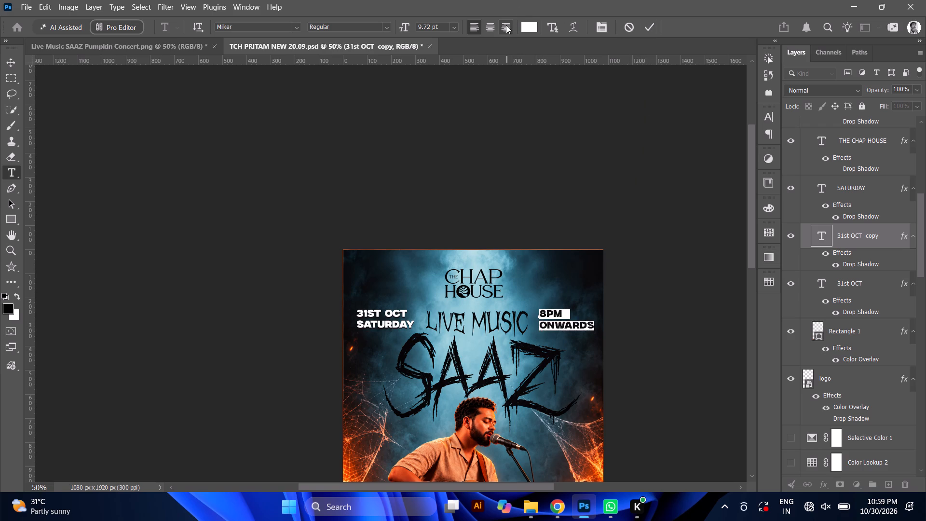
click(506, 25)
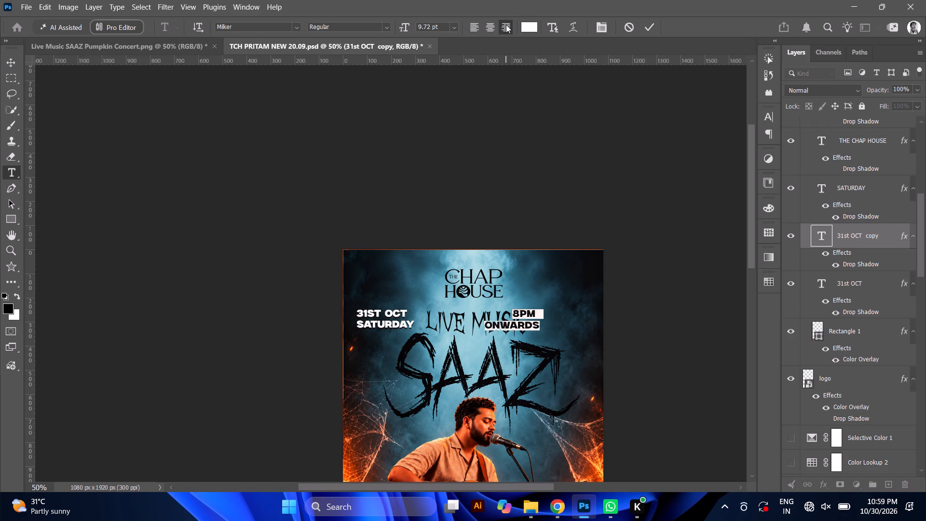
click(534, 315)
key(Right)
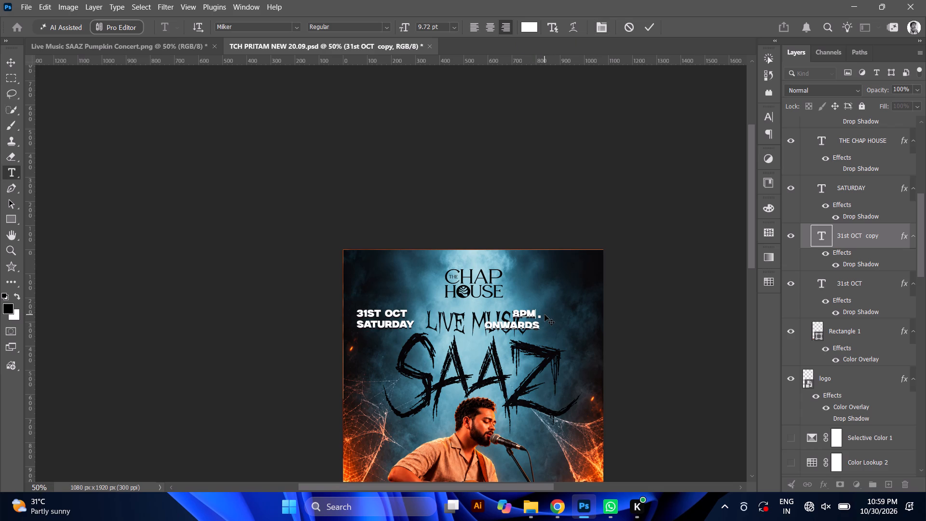
key(BackSpace)
key(Left)
key(Right)
key(Down)
key(Right)
key(Right)
click(489, 326)
key(BackSpace)
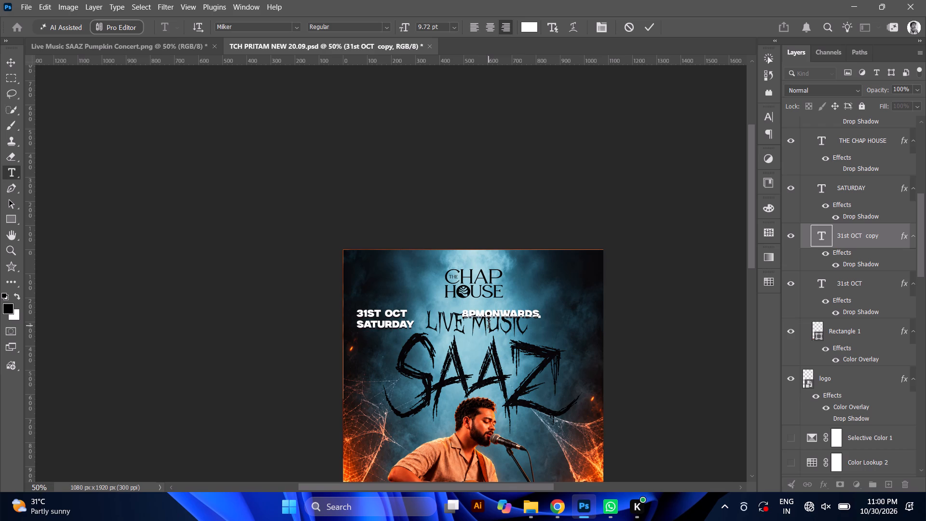
key(Return)
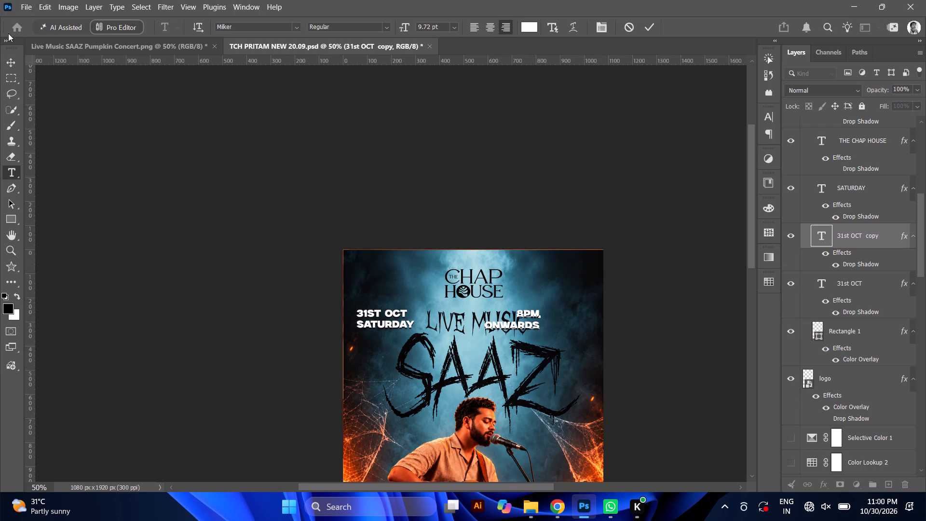
Move the 8PM ONWARDS text about 200 px across, clear of LIVE MUSIC and level with the 31st OCT SATURDAY lines.
drag(7, 61, 520, 315)
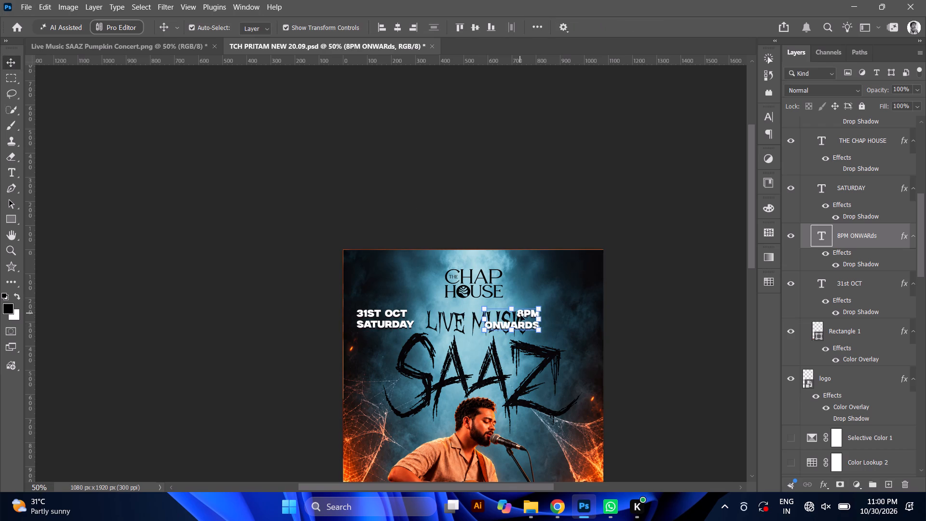
drag(520, 315, 522, 324)
drag(522, 324, 569, 324)
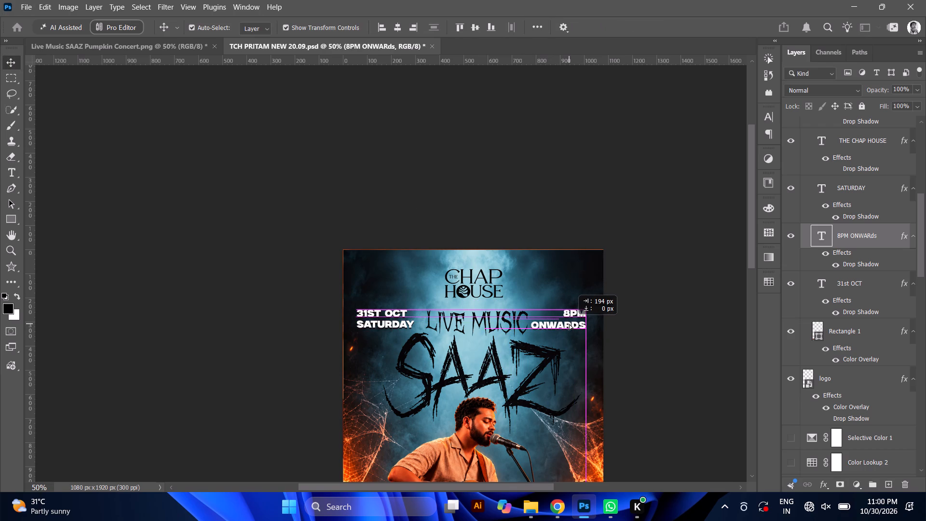
drag(569, 324, 573, 325)
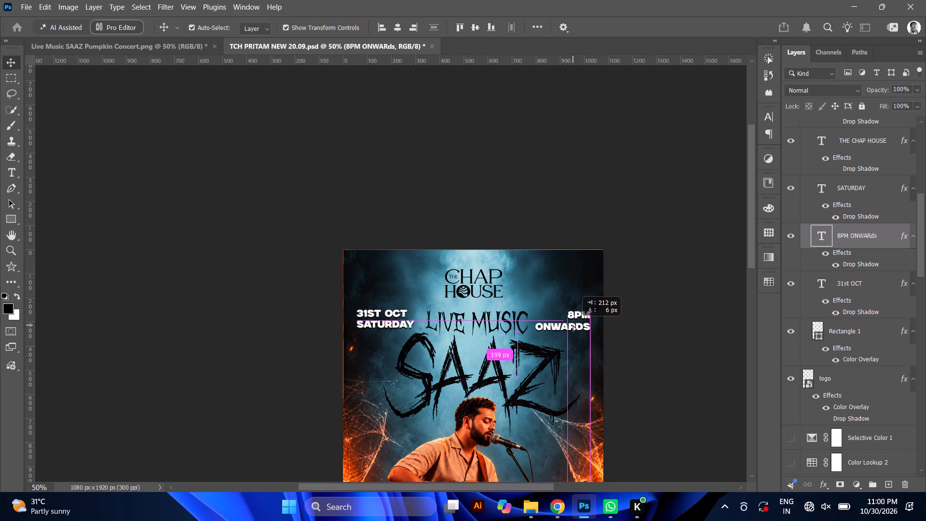
drag(573, 325, 572, 325)
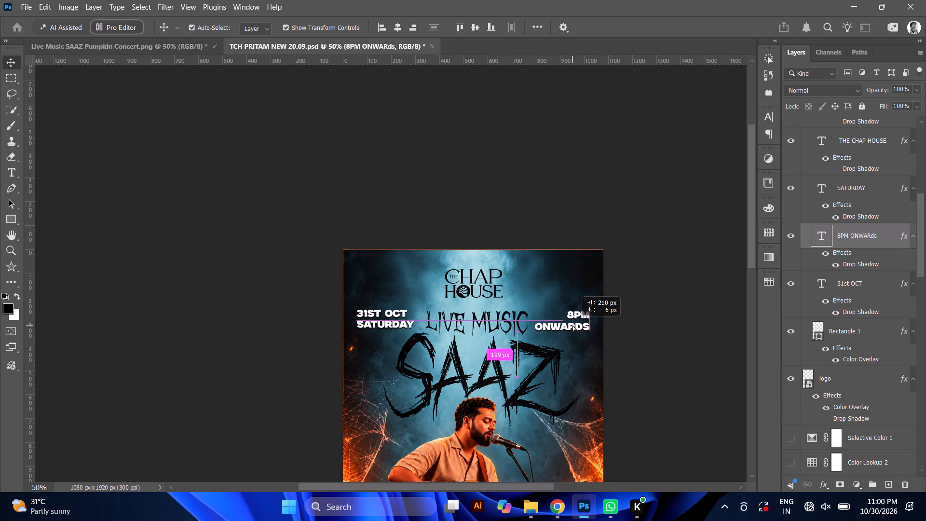
drag(572, 325, 570, 324)
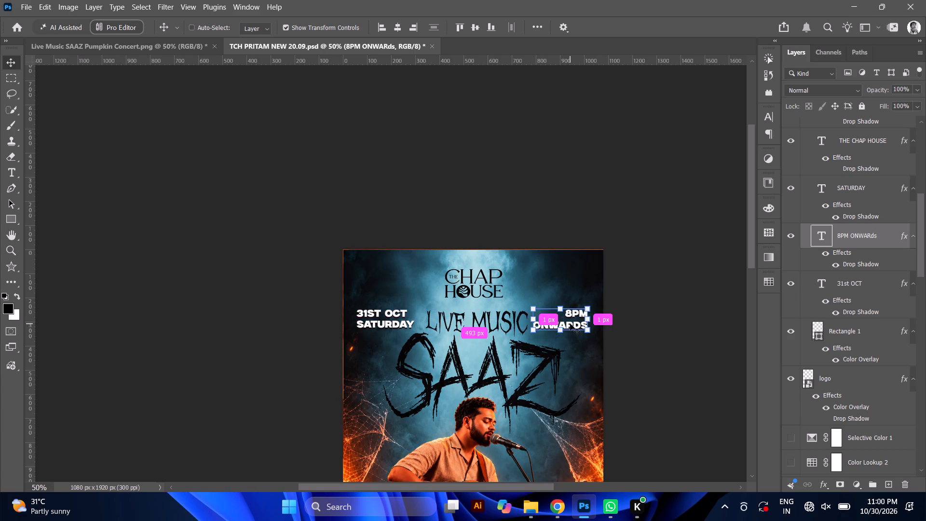
Scale the Live Music SAAZ Pumpkin Concert background image slightly from its top-left corner to 27.66%.
key(ctrl+minus)
key(ctrl+minus)
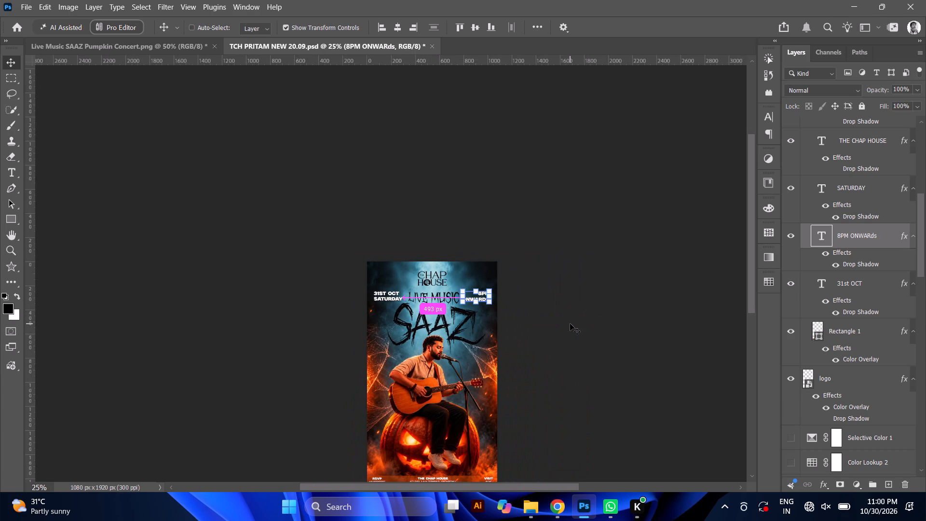
key(ctrl+minus)
key(ctrl+plus)
key(ctrl+plus)
key(ctrl+plus)
key(ctrl+plus)
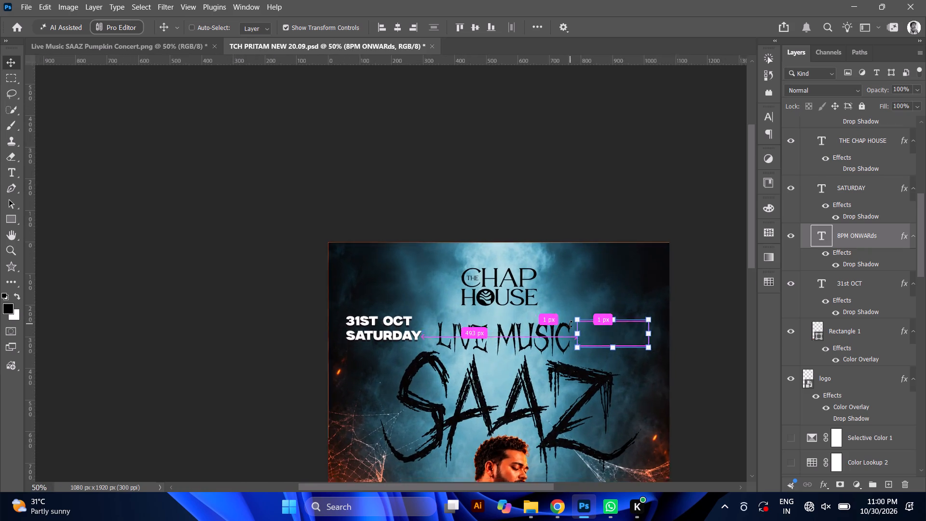
scroll(519, 325, right, 1)
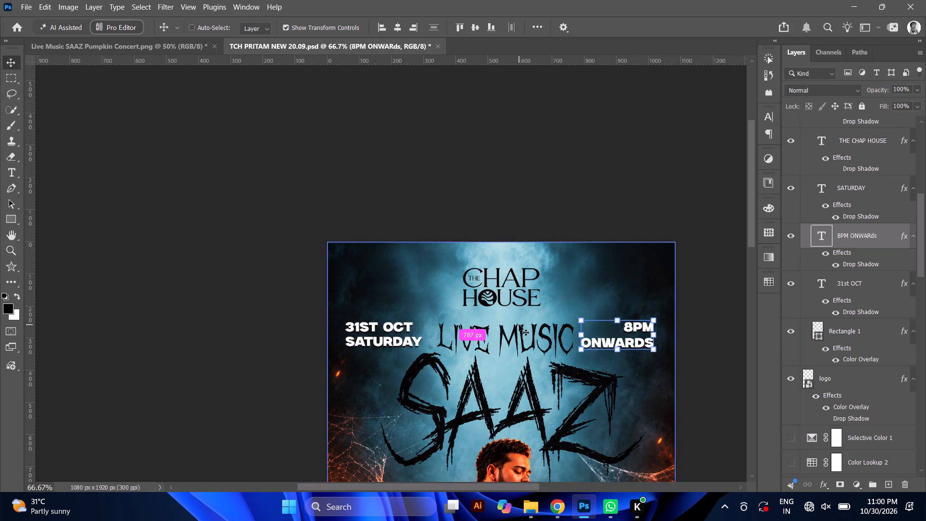
scroll(519, 325, right, 1)
scroll(501, 354, left, 1)
scroll(501, 354, down, 2)
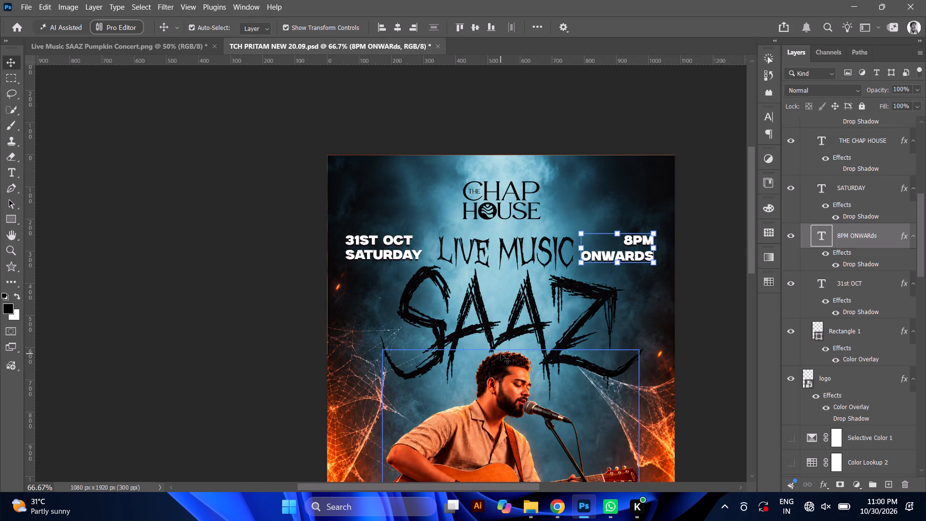
ctrl+click(432, 286)
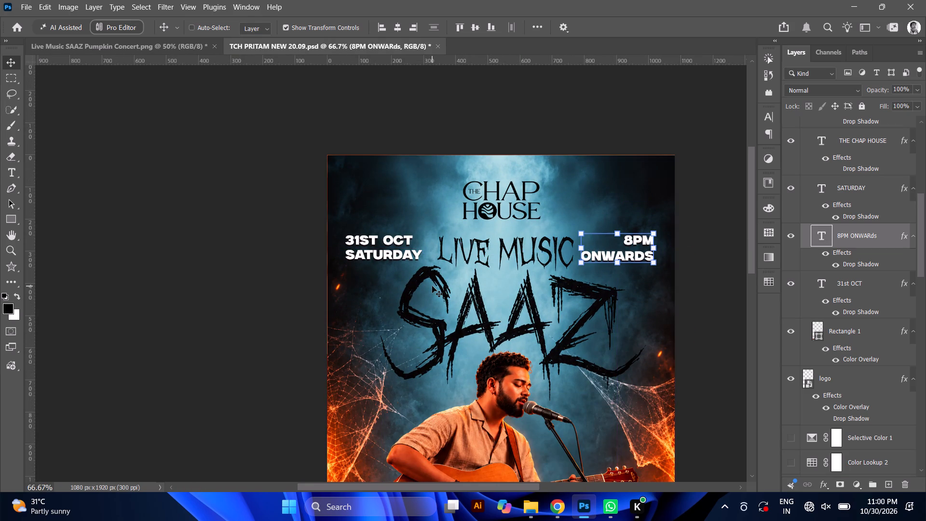
alt+click(432, 286)
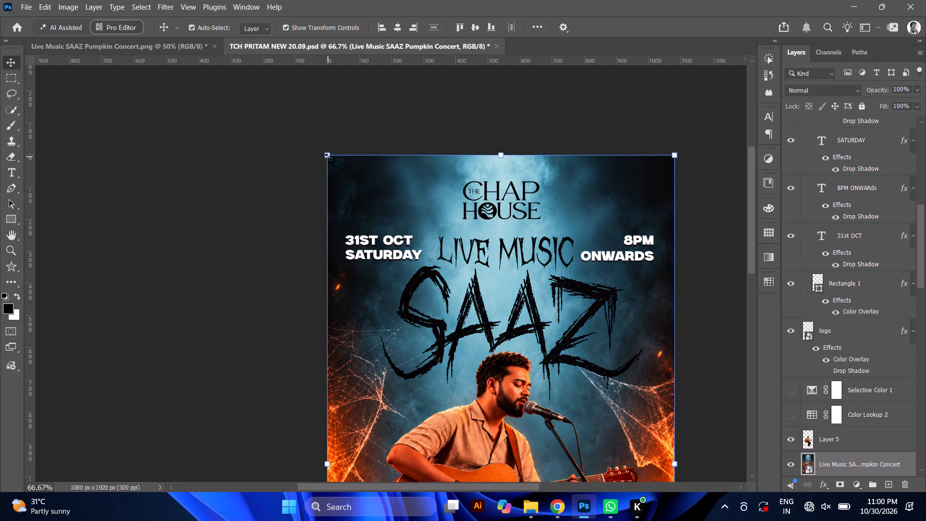
click(328, 157)
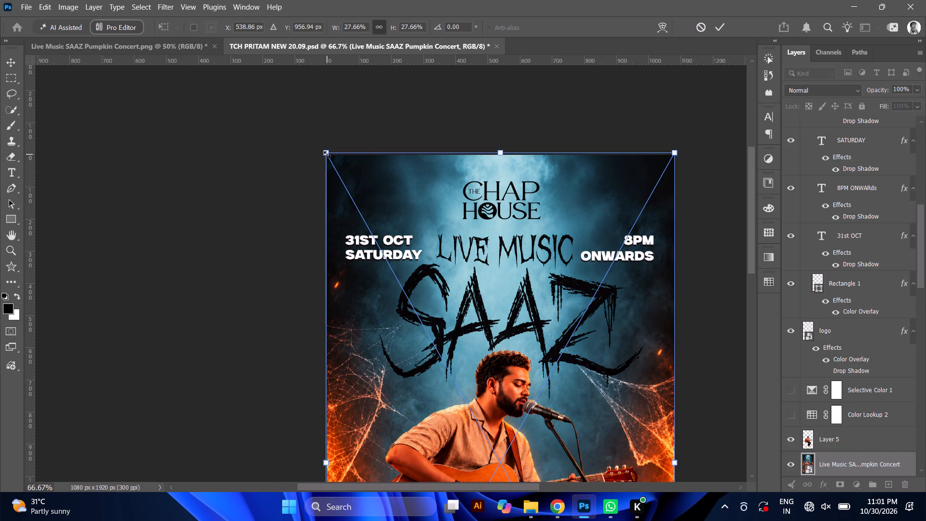
click(721, 26)
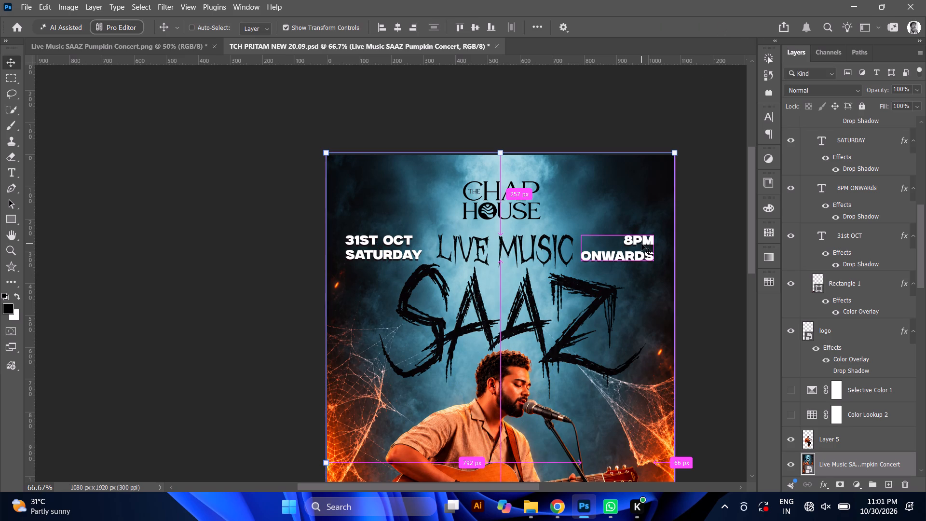
Centre-align the two lines of the 8PM ONWARDS text and commit the edit.
alt+click(641, 244)
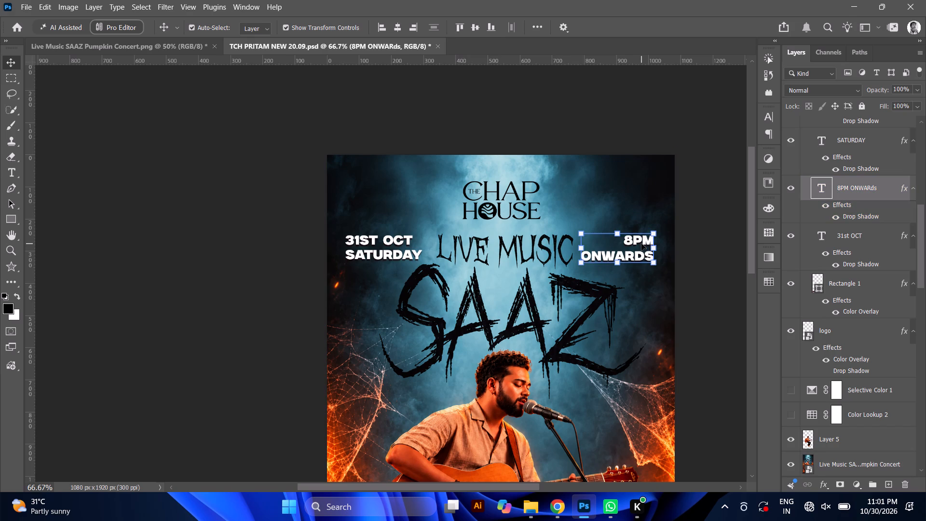
key(ctrl+minus)
key(ctrl+minus)
key(ctrl+minus)
key(ctrl+minus)
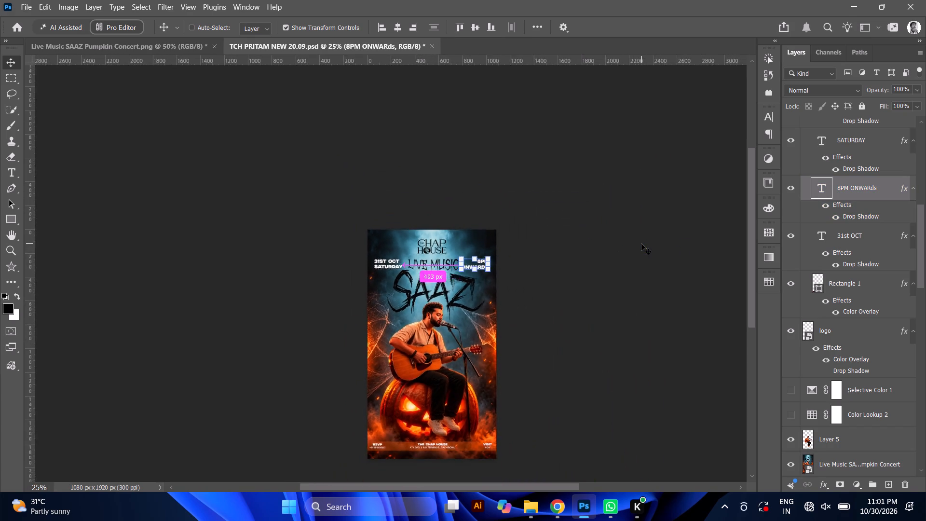
key(ctrl+plus)
key(ctrl+plus)
key(ctrl+plus)
key(ctrl+plus)
key(ctrl+plus)
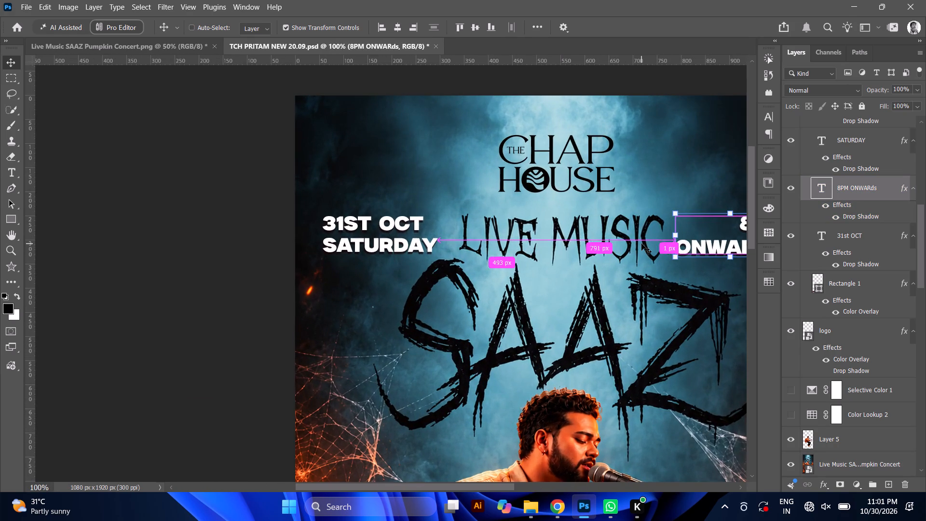
ctrl+scroll(475, 281, down, 1)
scroll(475, 281, right, 6)
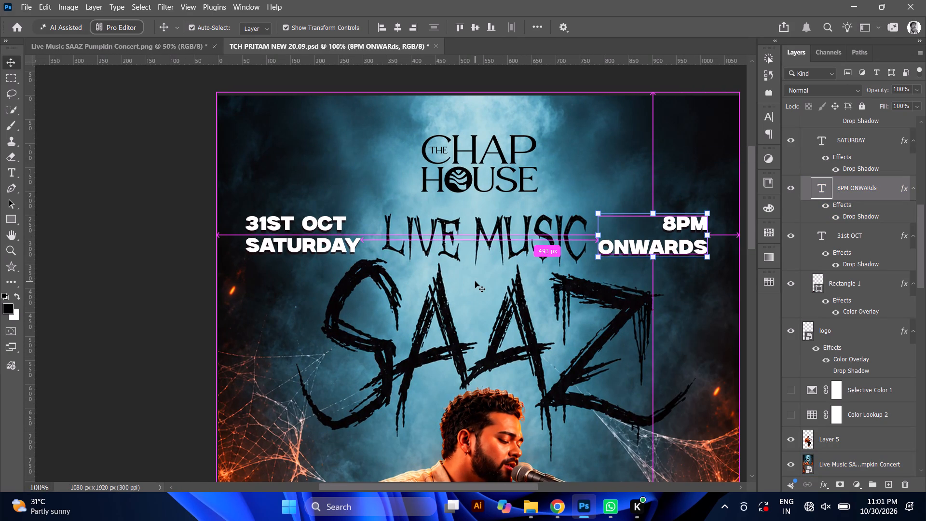
scroll(475, 281, down, 1)
scroll(475, 281, right, 2)
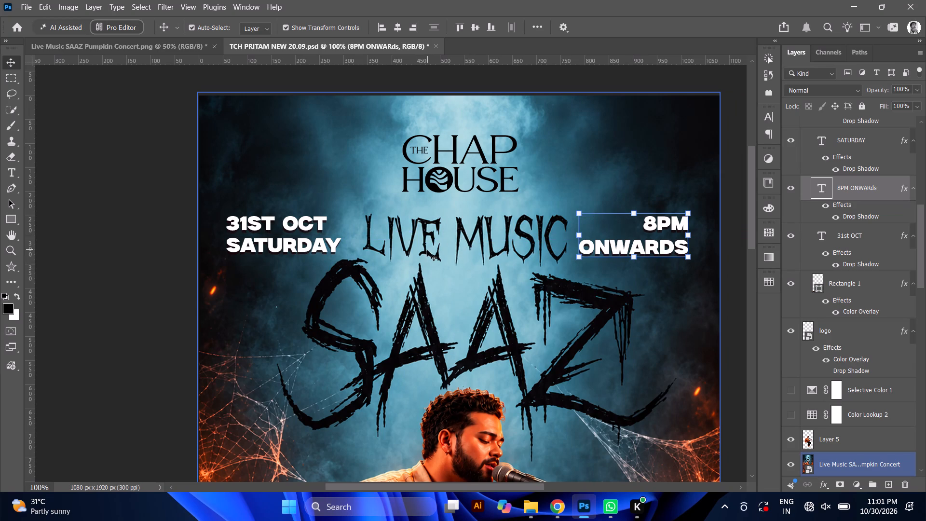
triple_click(666, 239)
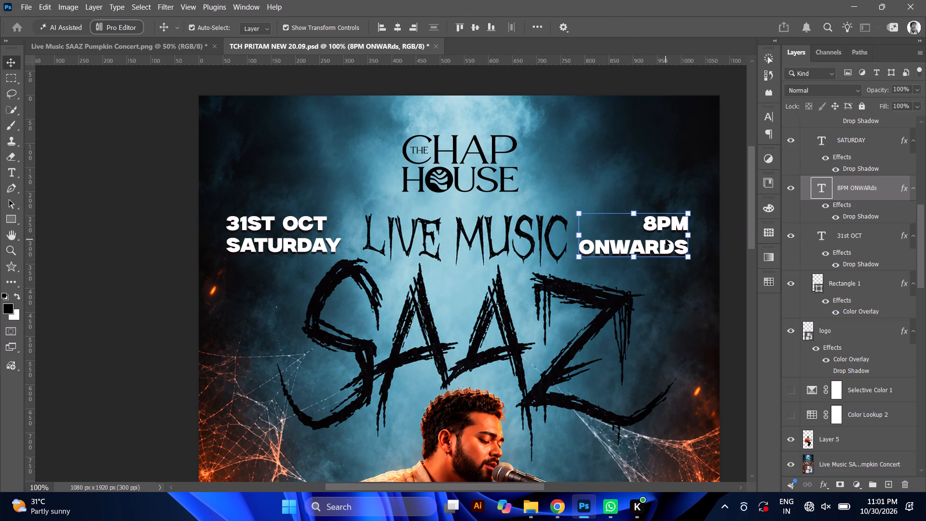
double_click(666, 239)
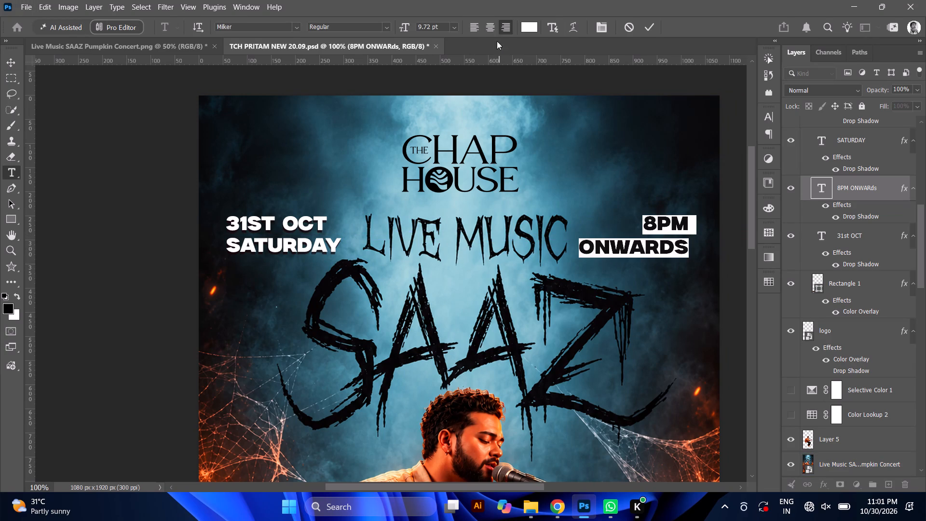
click(486, 25)
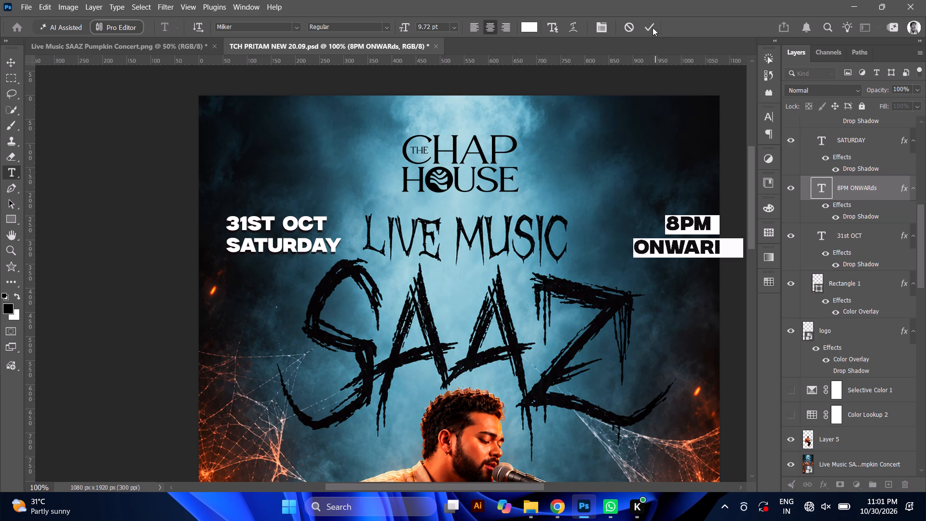
click(648, 25)
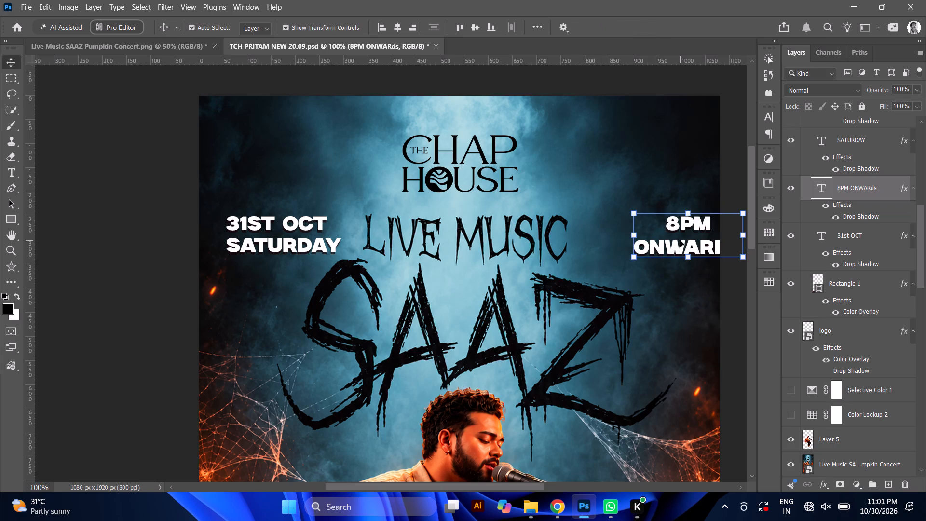
Move the 8PM ONWARDS text about 94 px back toward LIVE MUSIC, keeping it level with the 31st OCT SATURDAY lines.
drag(680, 240, 632, 243)
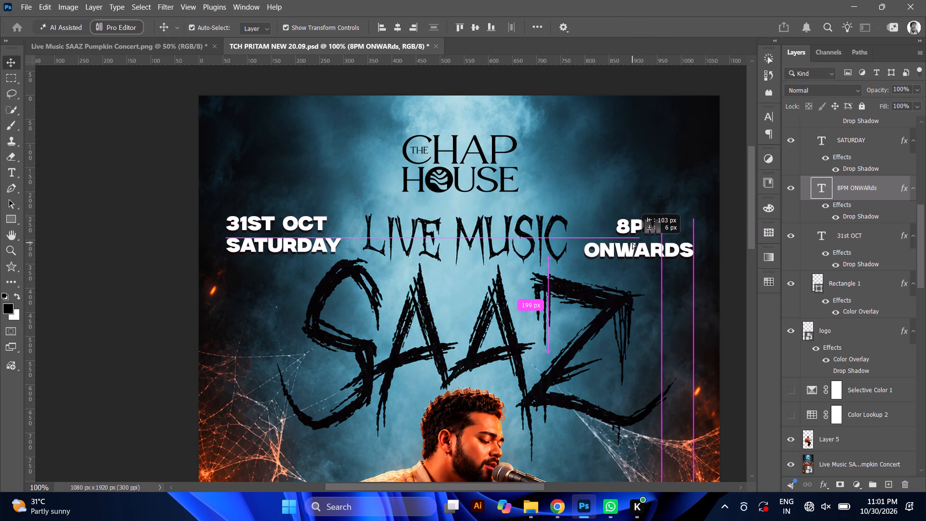
drag(632, 243, 632, 238)
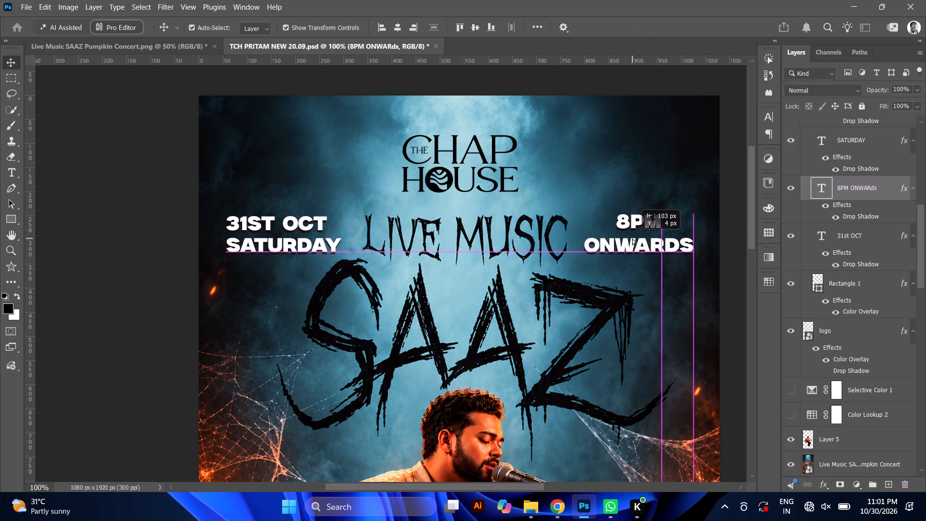
drag(632, 238, 633, 239)
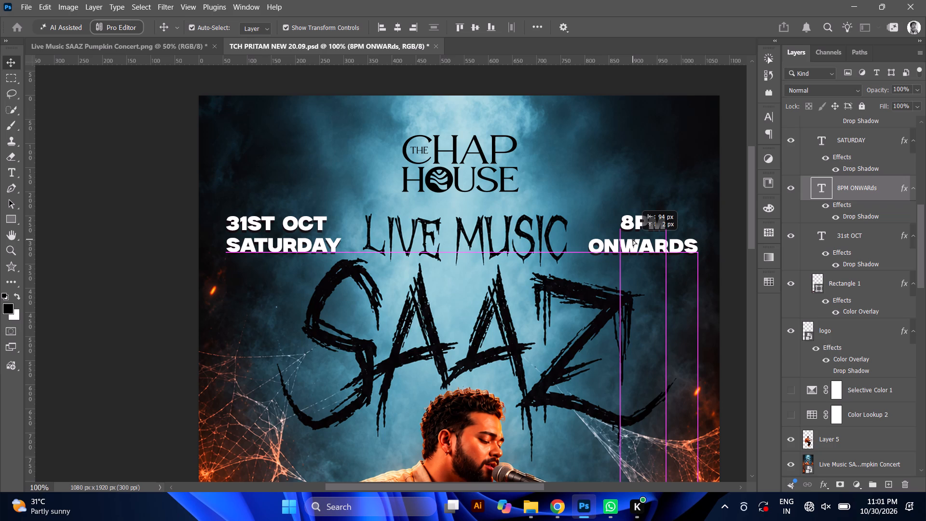
drag(633, 239, 637, 239)
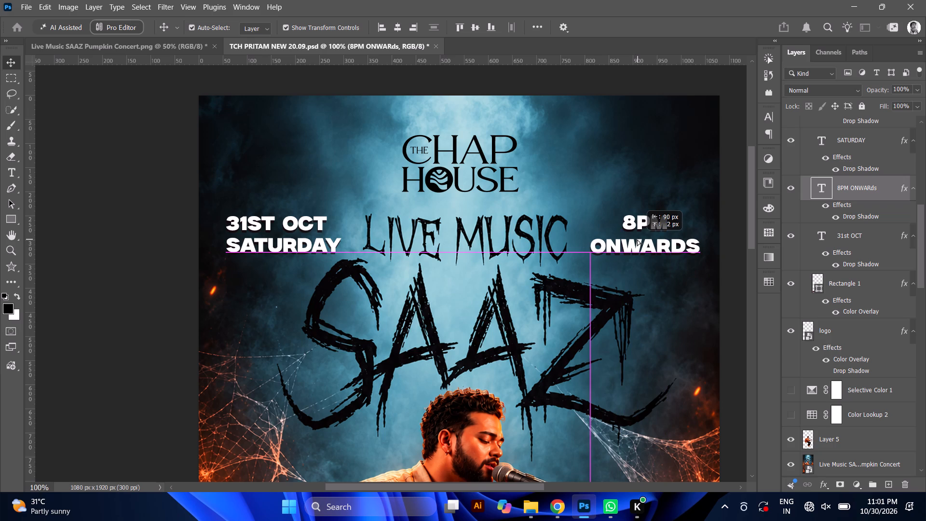
drag(637, 239, 636, 239)
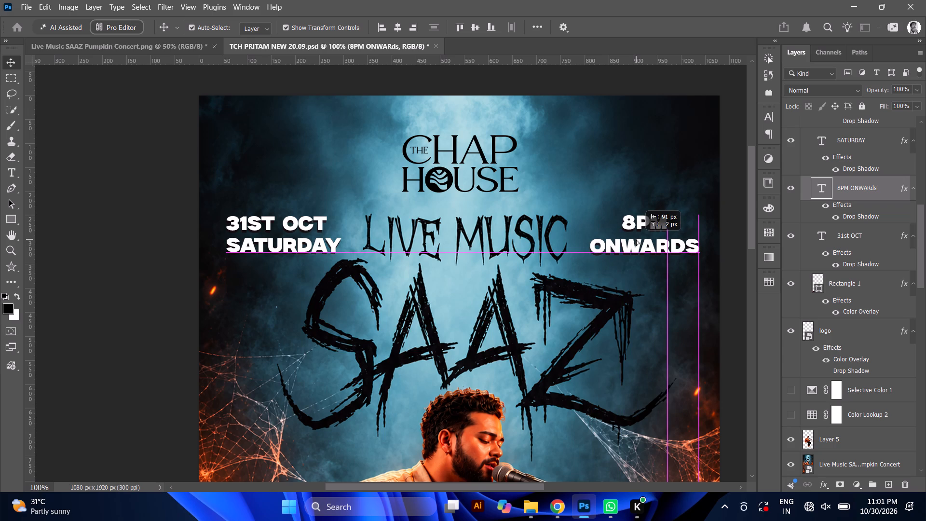
drag(636, 239, 637, 240)
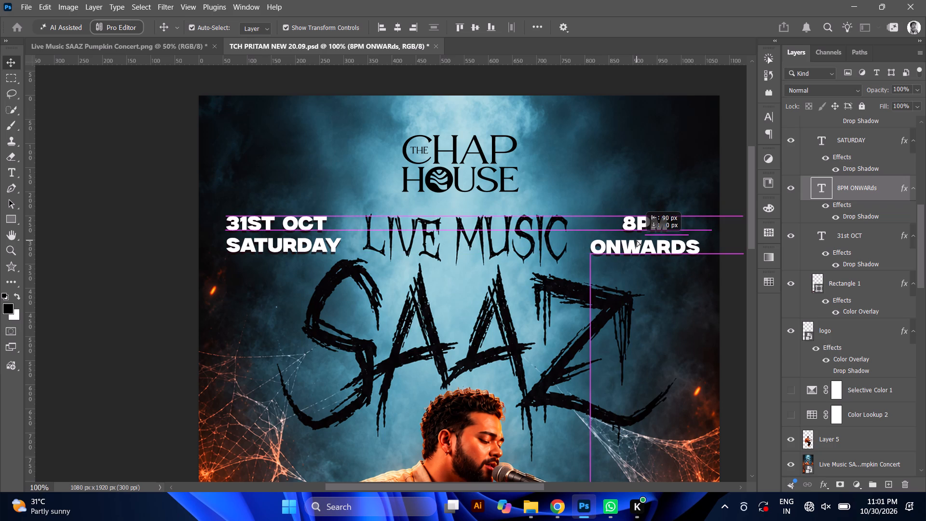
drag(637, 240, 636, 240)
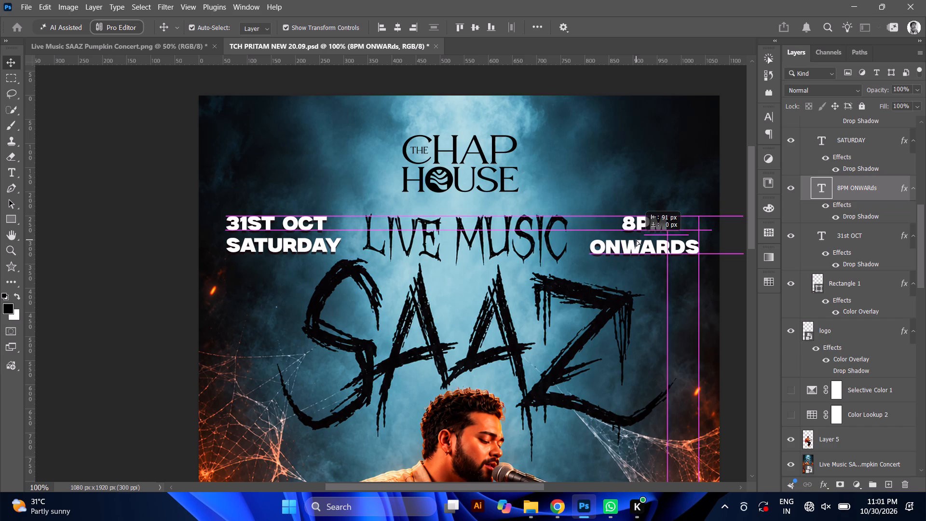
drag(636, 240, 637, 240)
click(637, 240)
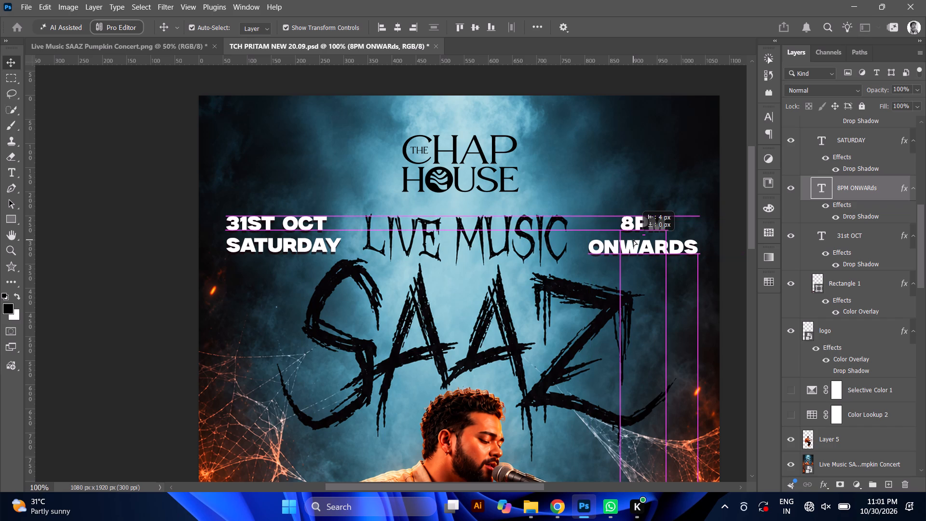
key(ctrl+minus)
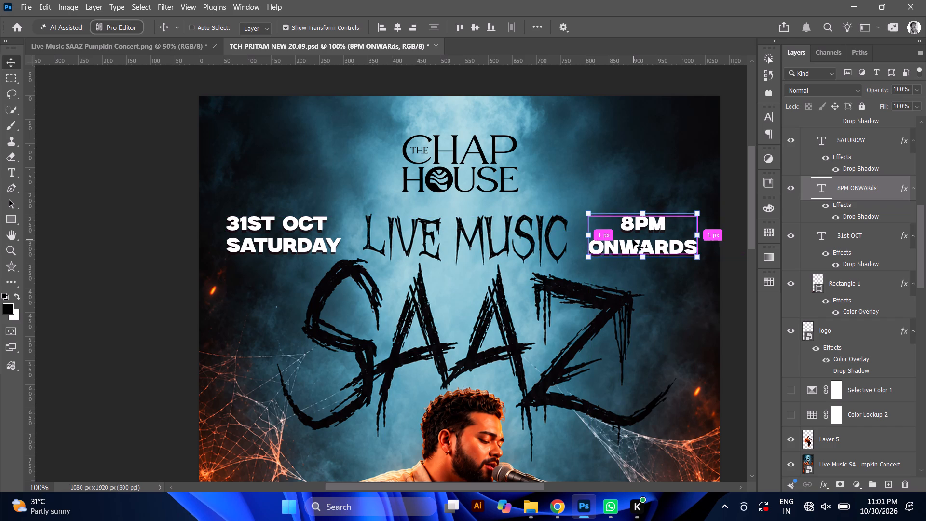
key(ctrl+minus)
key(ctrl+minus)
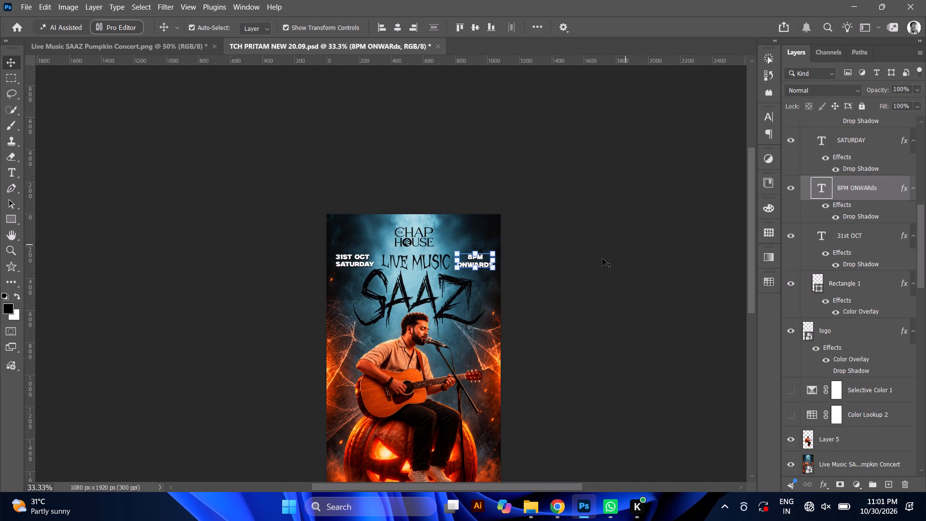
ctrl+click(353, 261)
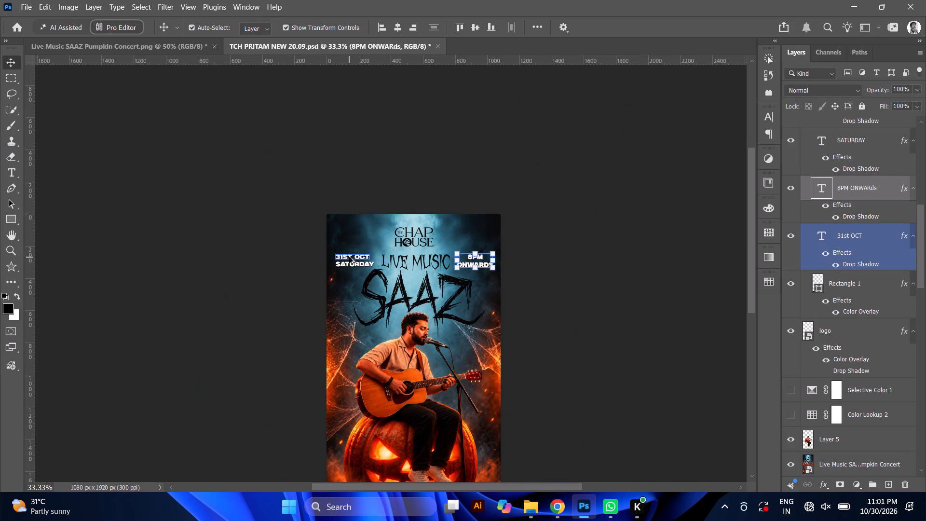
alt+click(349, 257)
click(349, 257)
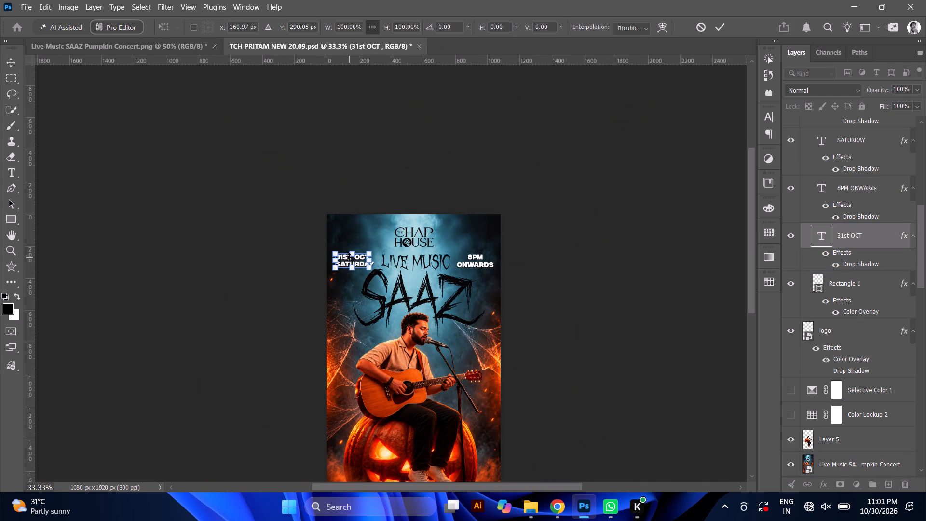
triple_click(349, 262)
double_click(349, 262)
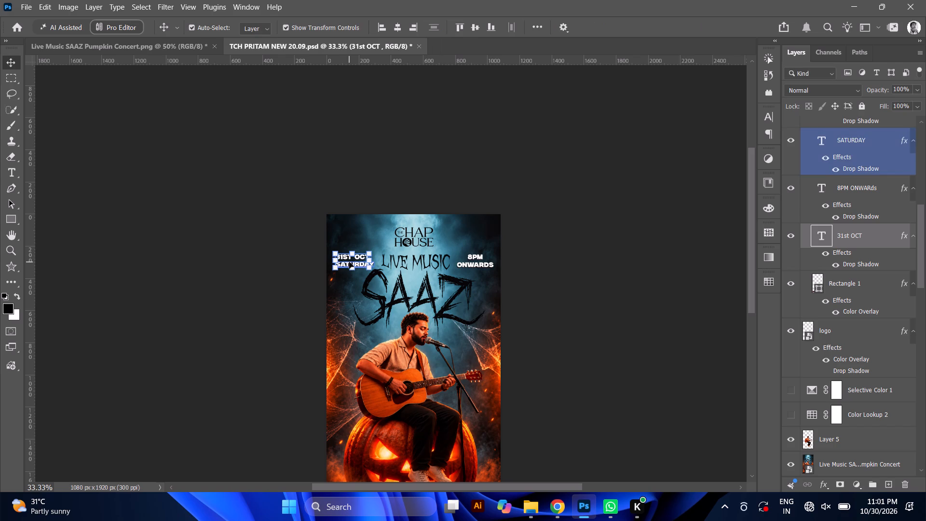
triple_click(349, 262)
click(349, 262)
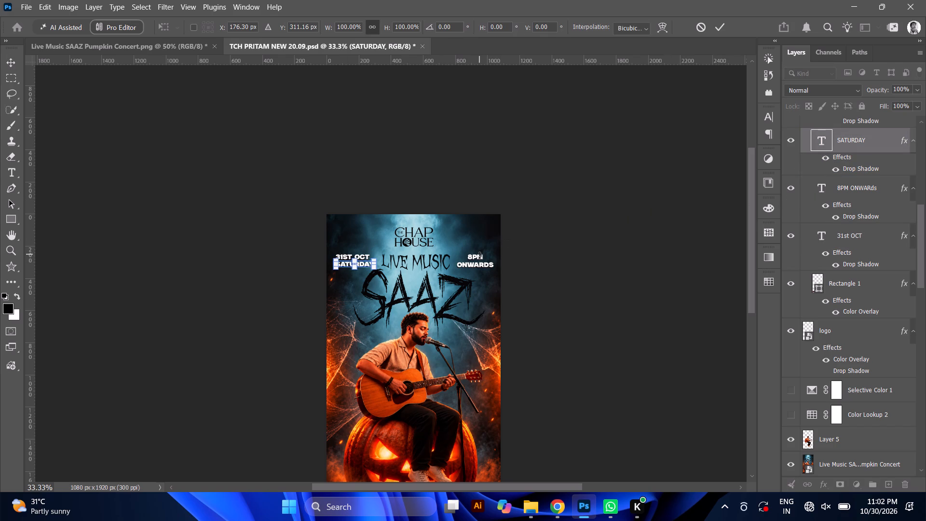
Add saturday as a second line in the 31st OCT text and hide the separate SATURDAY layer.
click(864, 235)
key(t)
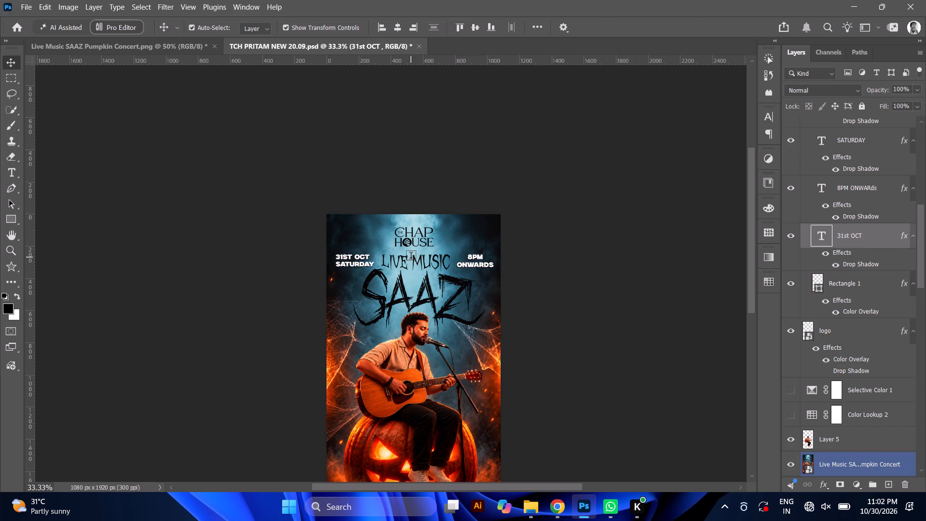
click(359, 259)
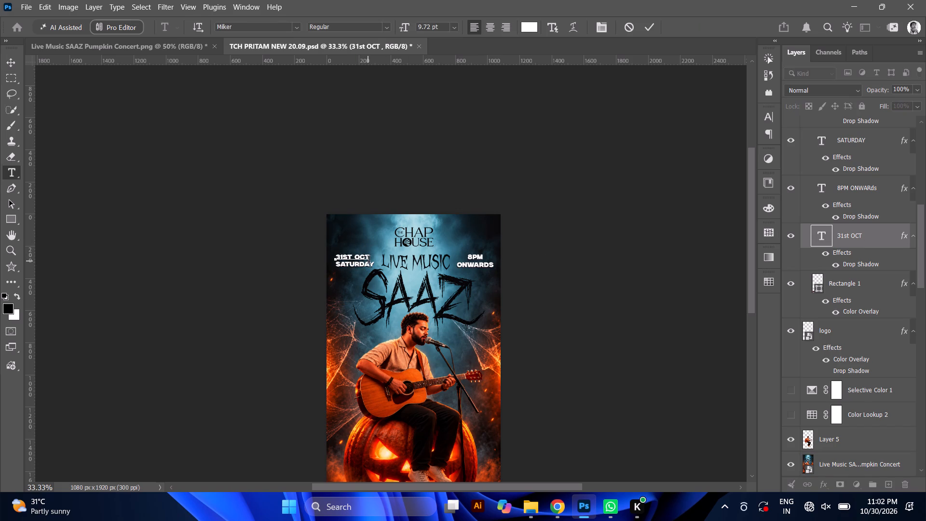
click(369, 257)
key(Return)
text(saturday)
click(789, 146)
Centre-align the two lines of the 31st OCT SATURDAY text.
click(359, 261)
key(ctrl+a)
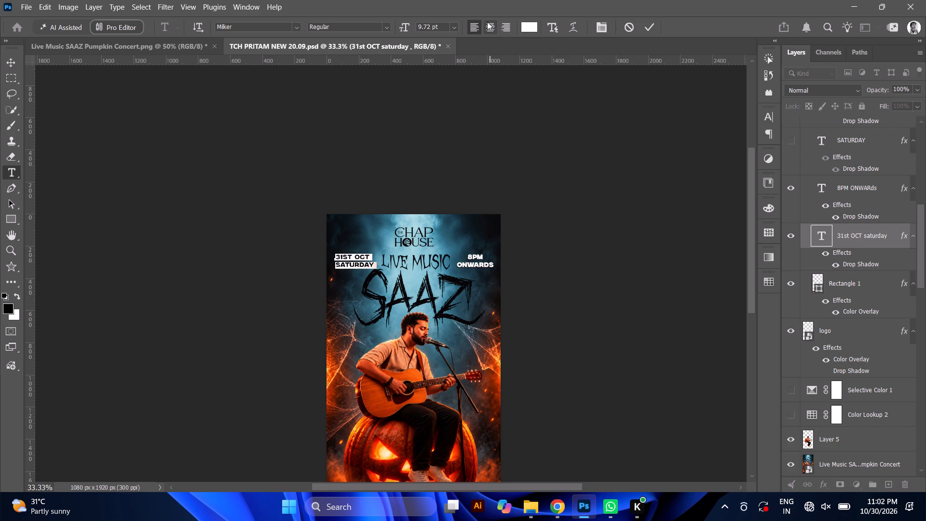
click(486, 25)
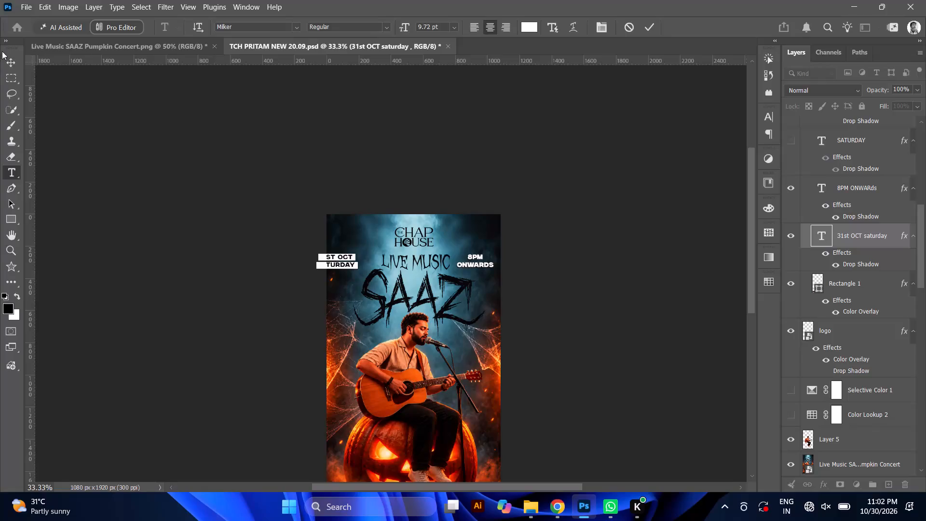
click(8, 59)
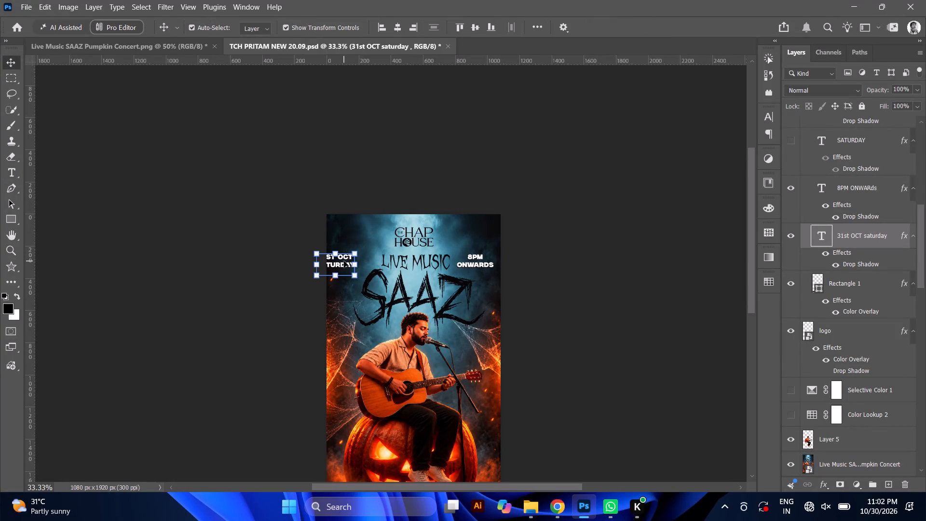
Move the 31st OCT SATURDAY text about 140 px inward onto the poster, level with the 8PM ONWARDS lines.
drag(344, 261, 365, 257)
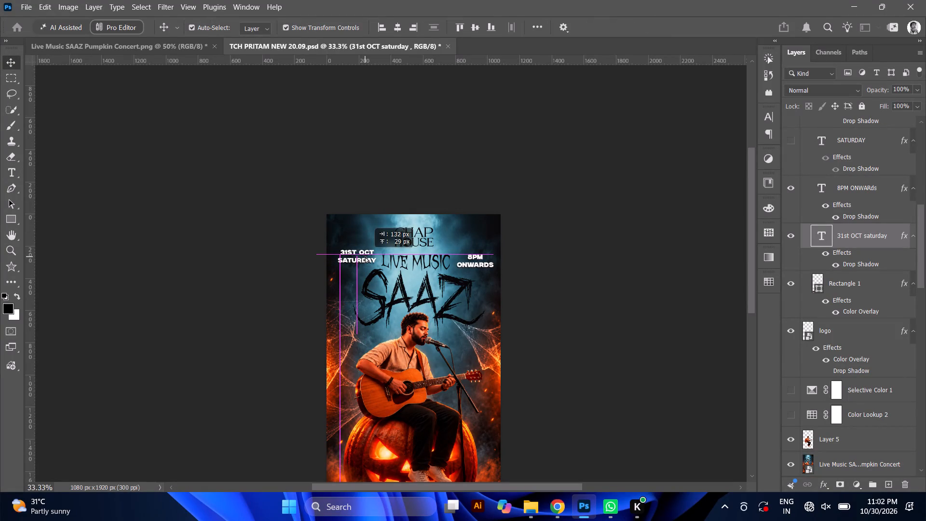
drag(365, 257, 366, 260)
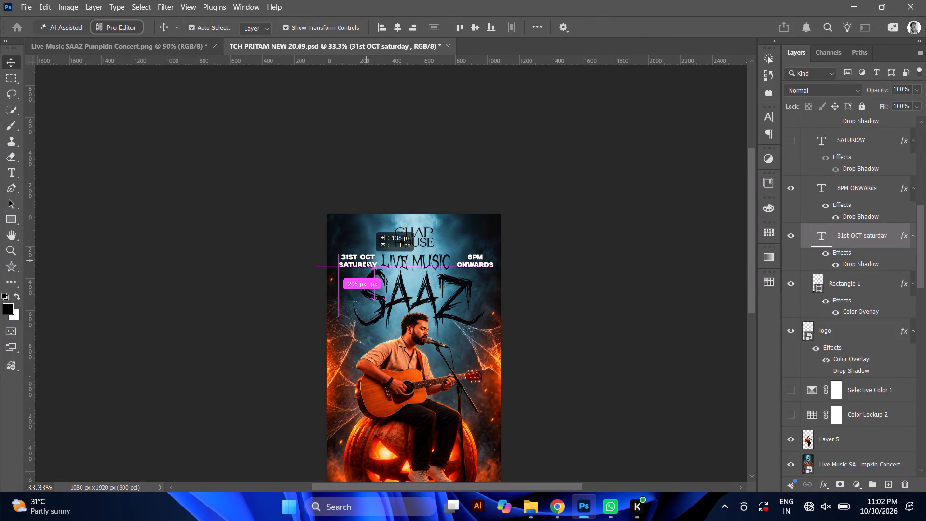
drag(366, 260, 366, 262)
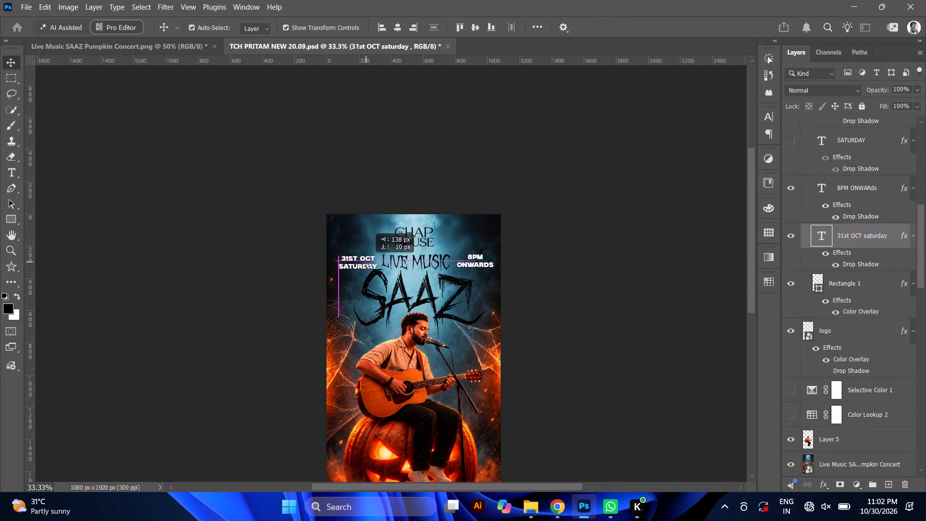
drag(366, 262, 368, 260)
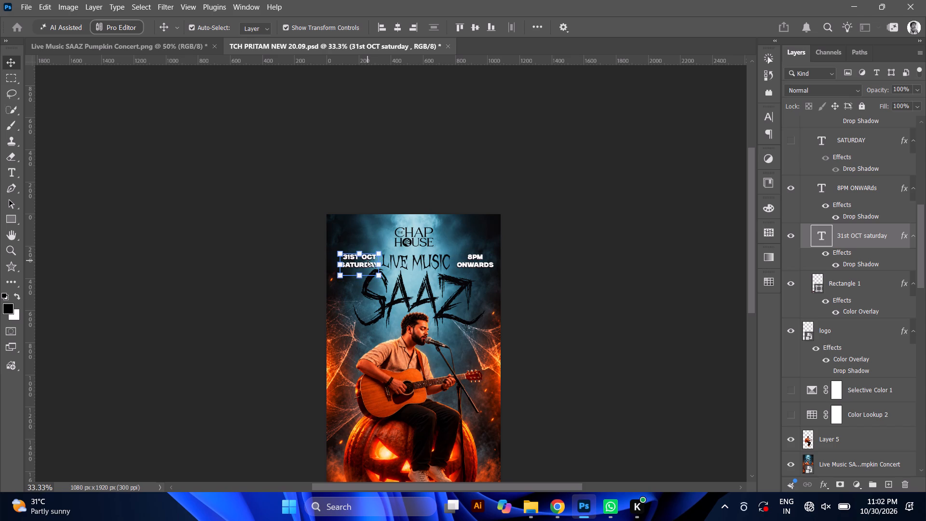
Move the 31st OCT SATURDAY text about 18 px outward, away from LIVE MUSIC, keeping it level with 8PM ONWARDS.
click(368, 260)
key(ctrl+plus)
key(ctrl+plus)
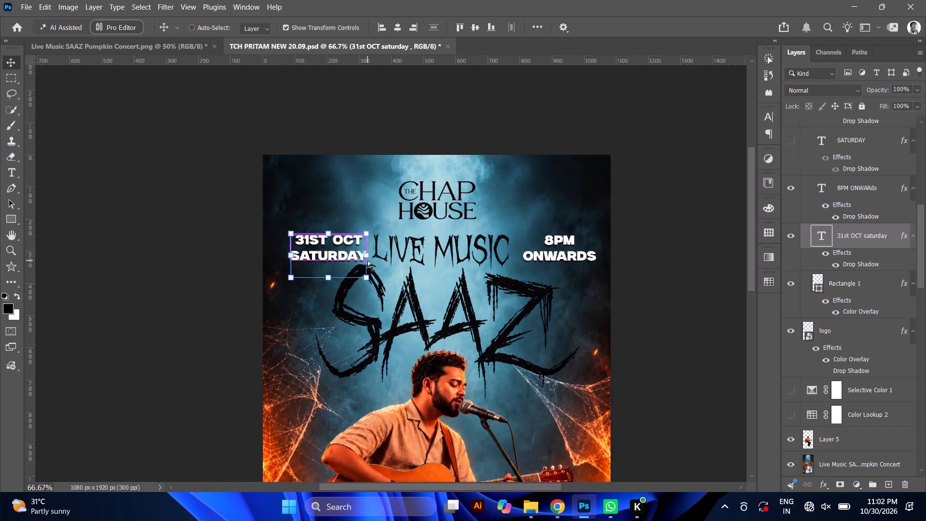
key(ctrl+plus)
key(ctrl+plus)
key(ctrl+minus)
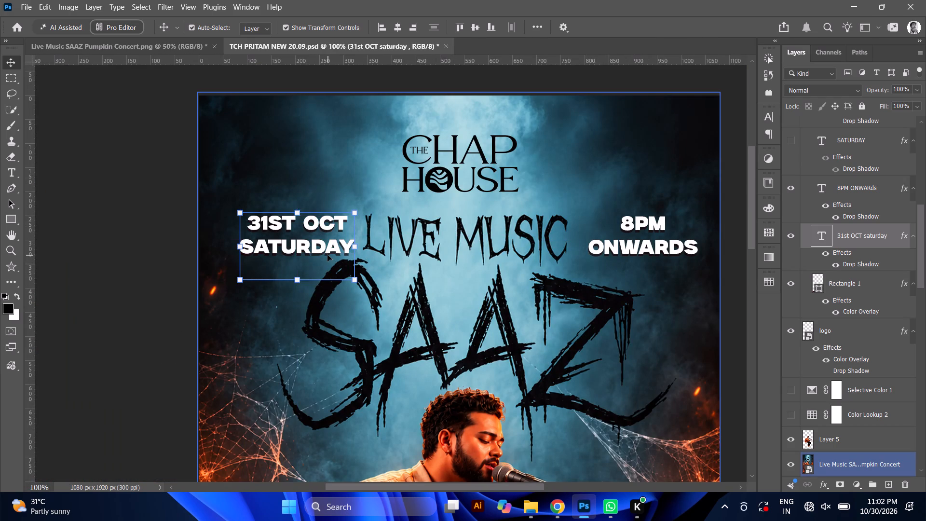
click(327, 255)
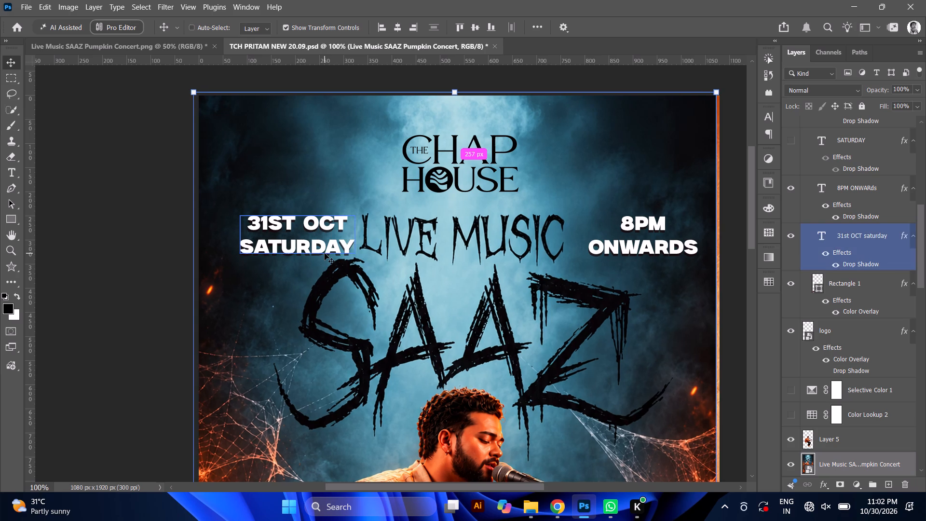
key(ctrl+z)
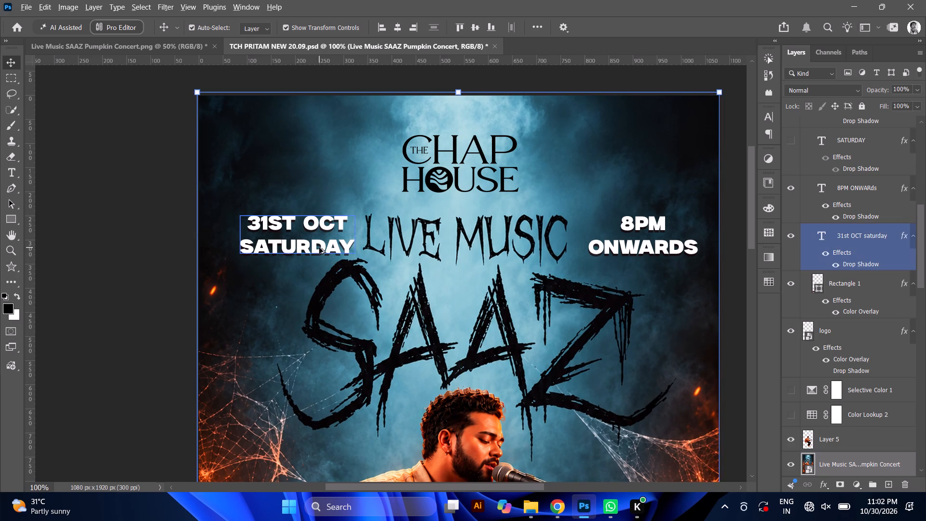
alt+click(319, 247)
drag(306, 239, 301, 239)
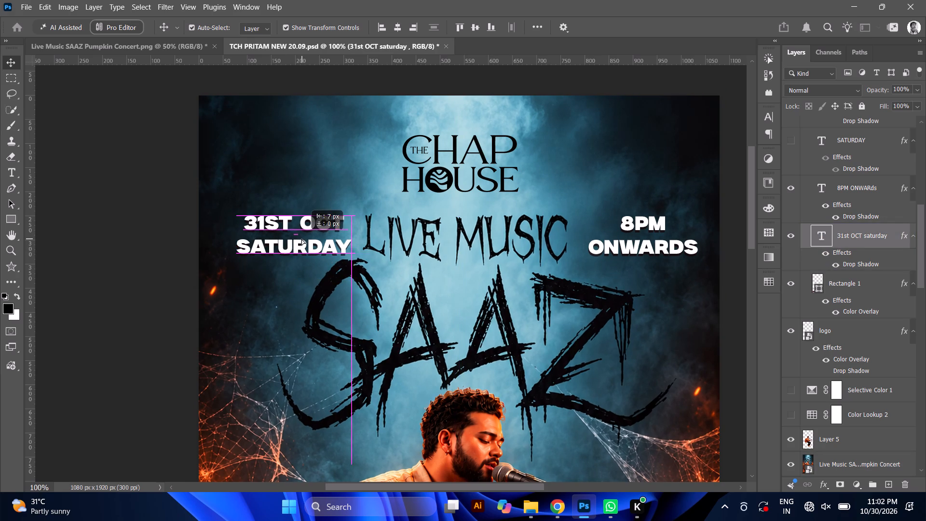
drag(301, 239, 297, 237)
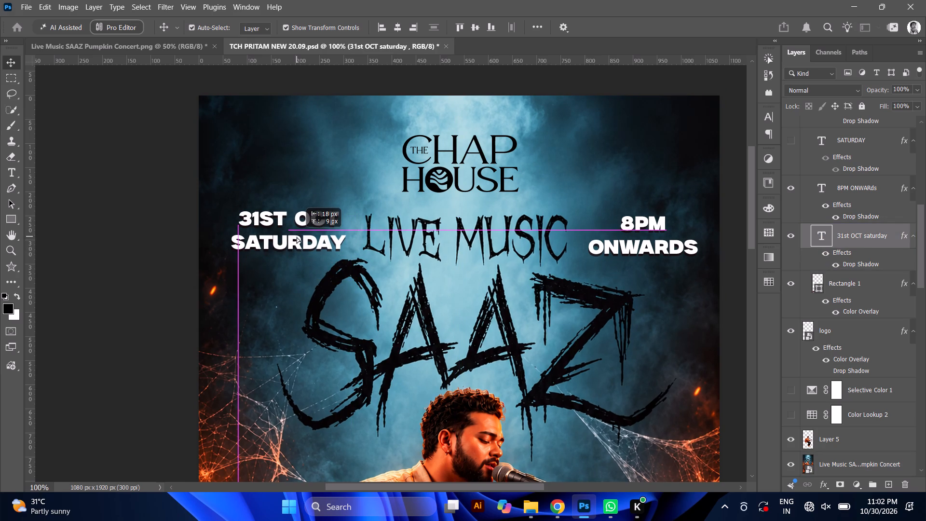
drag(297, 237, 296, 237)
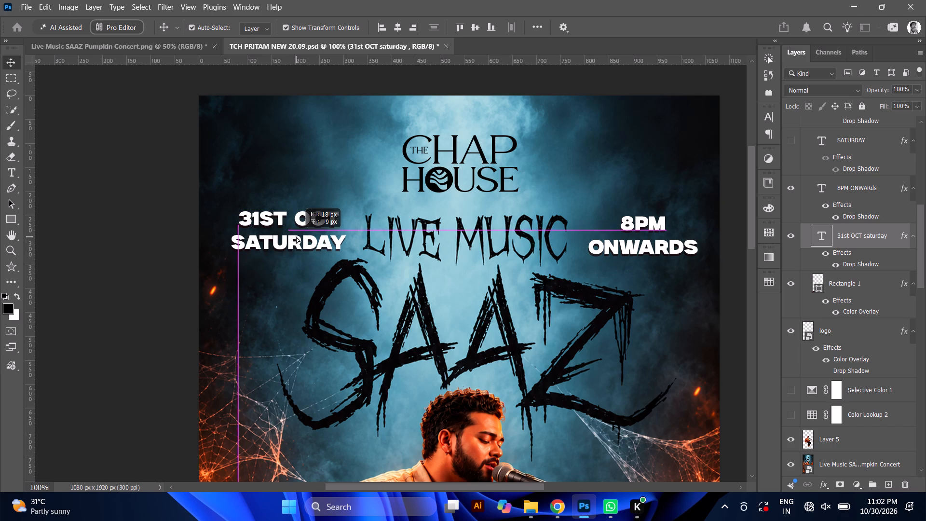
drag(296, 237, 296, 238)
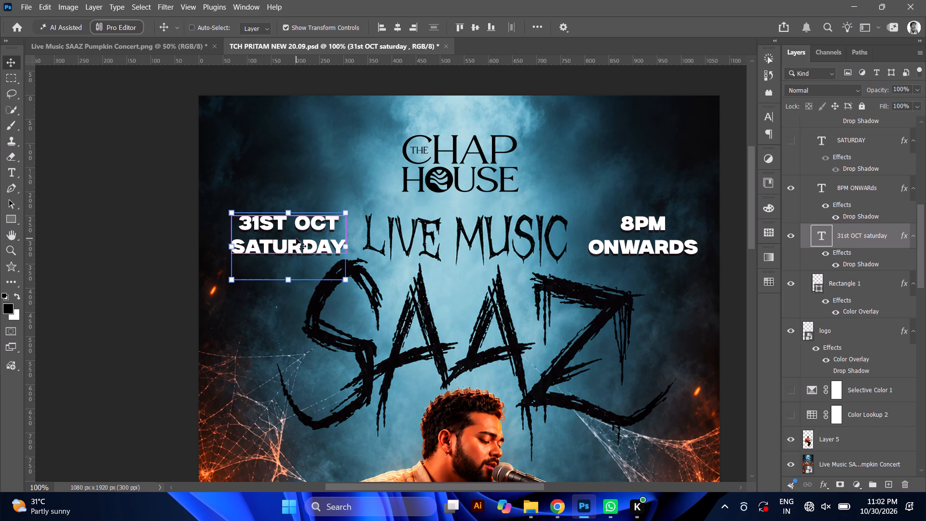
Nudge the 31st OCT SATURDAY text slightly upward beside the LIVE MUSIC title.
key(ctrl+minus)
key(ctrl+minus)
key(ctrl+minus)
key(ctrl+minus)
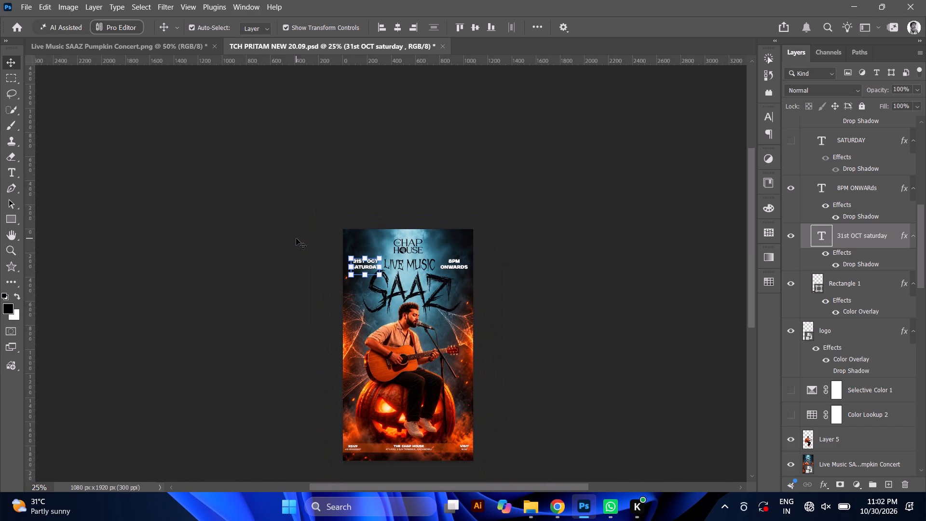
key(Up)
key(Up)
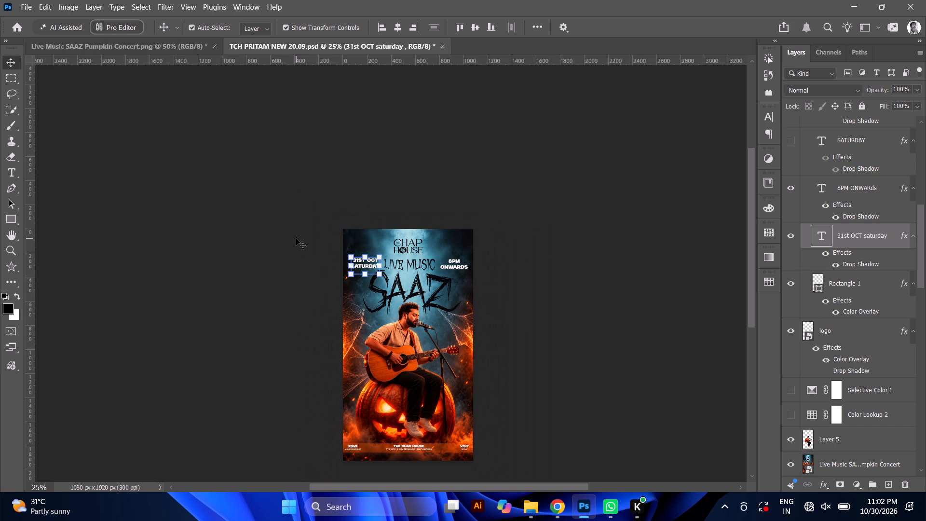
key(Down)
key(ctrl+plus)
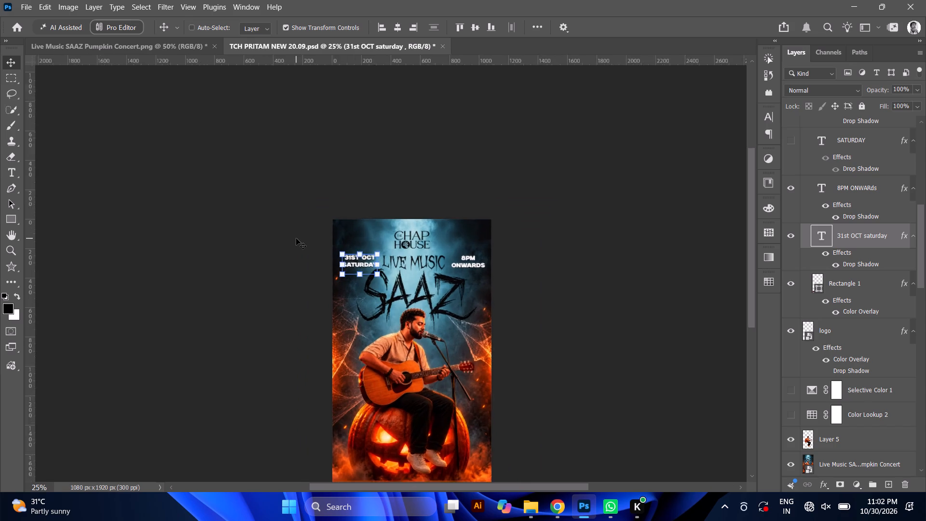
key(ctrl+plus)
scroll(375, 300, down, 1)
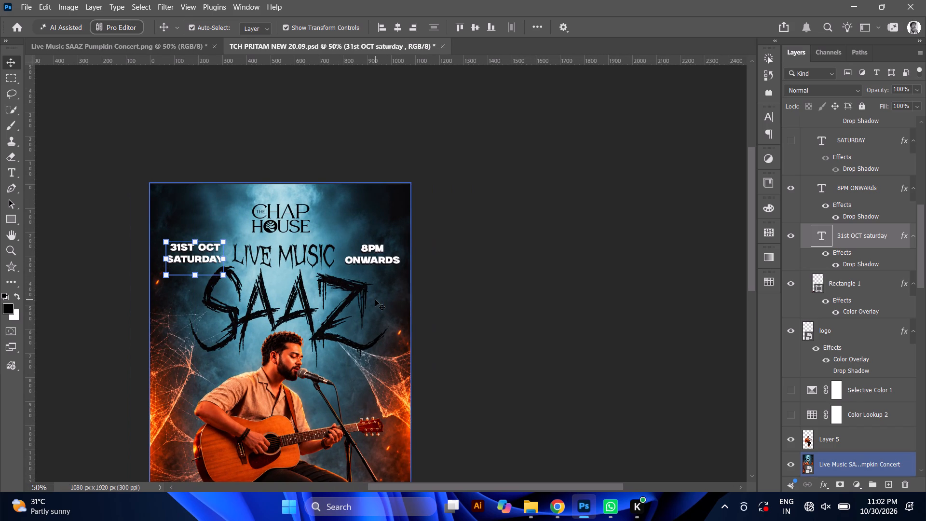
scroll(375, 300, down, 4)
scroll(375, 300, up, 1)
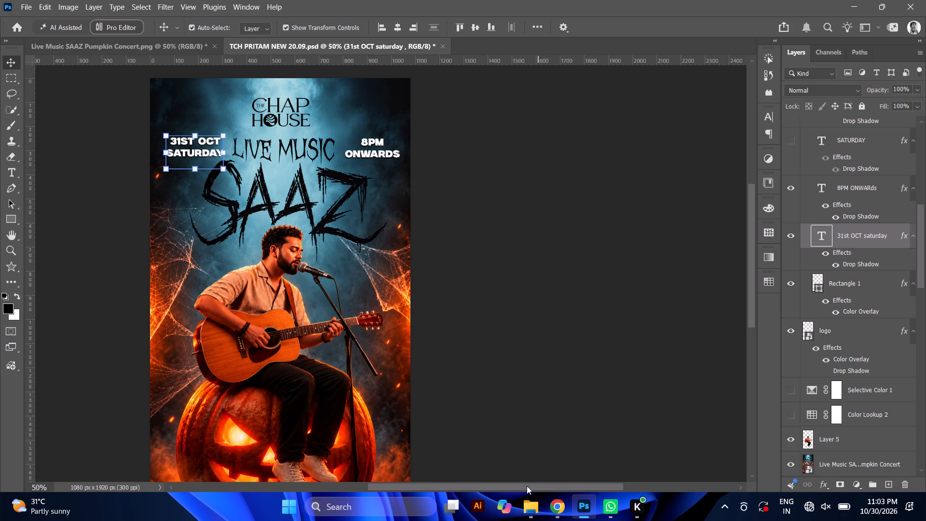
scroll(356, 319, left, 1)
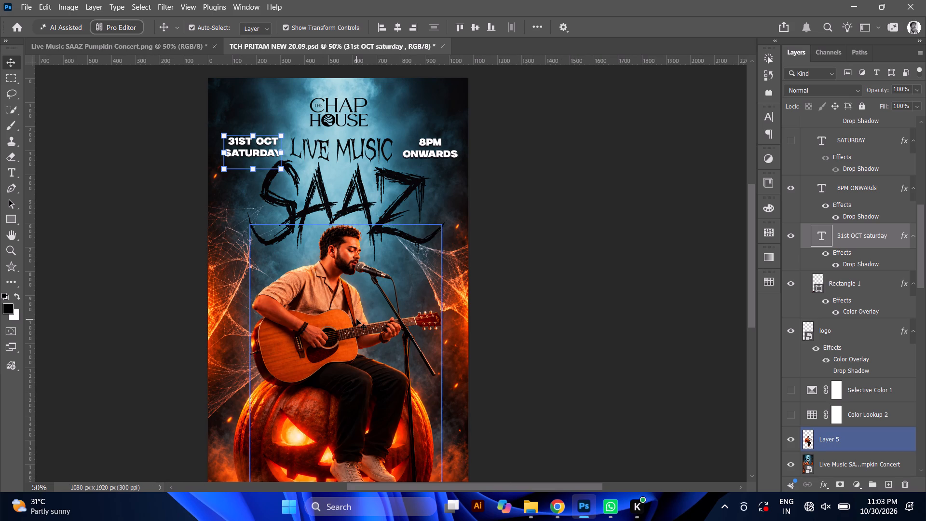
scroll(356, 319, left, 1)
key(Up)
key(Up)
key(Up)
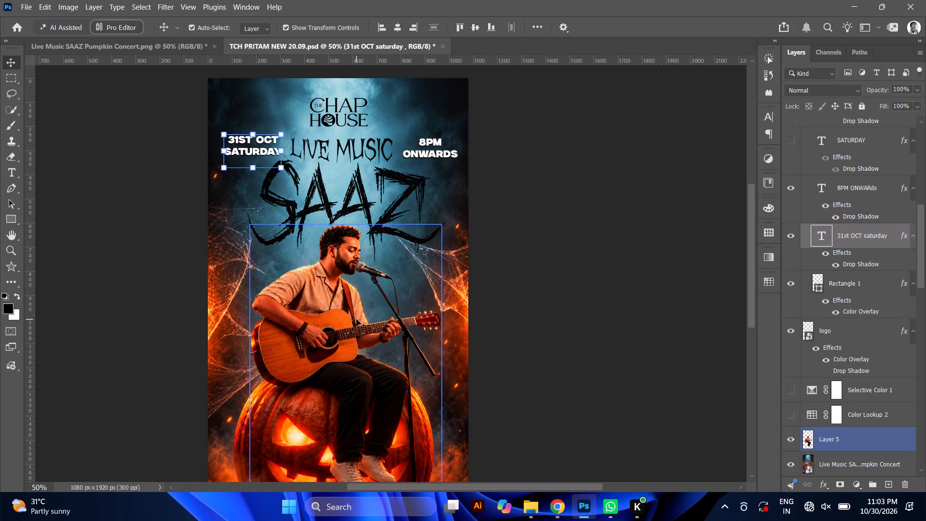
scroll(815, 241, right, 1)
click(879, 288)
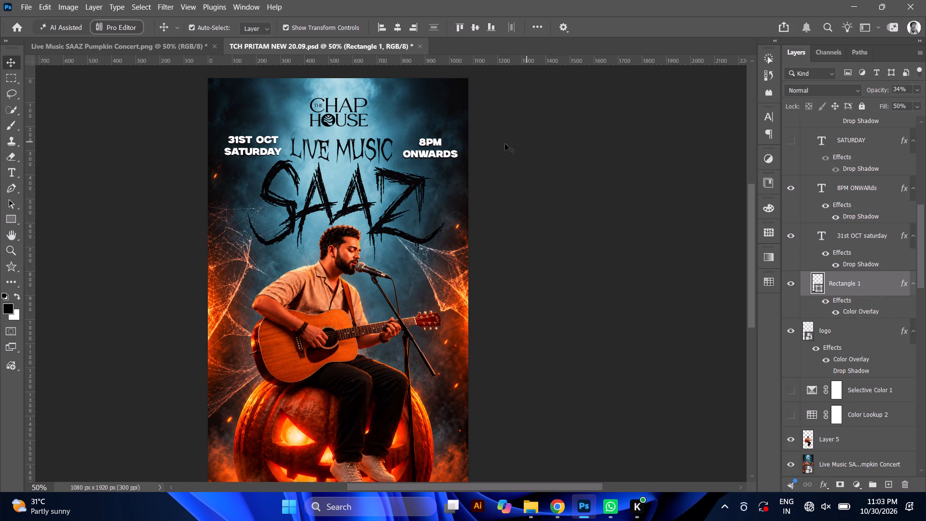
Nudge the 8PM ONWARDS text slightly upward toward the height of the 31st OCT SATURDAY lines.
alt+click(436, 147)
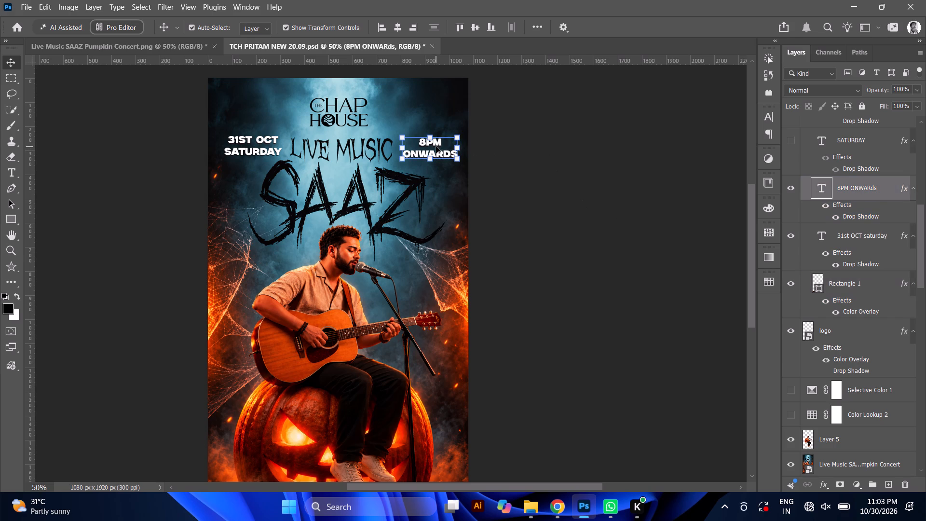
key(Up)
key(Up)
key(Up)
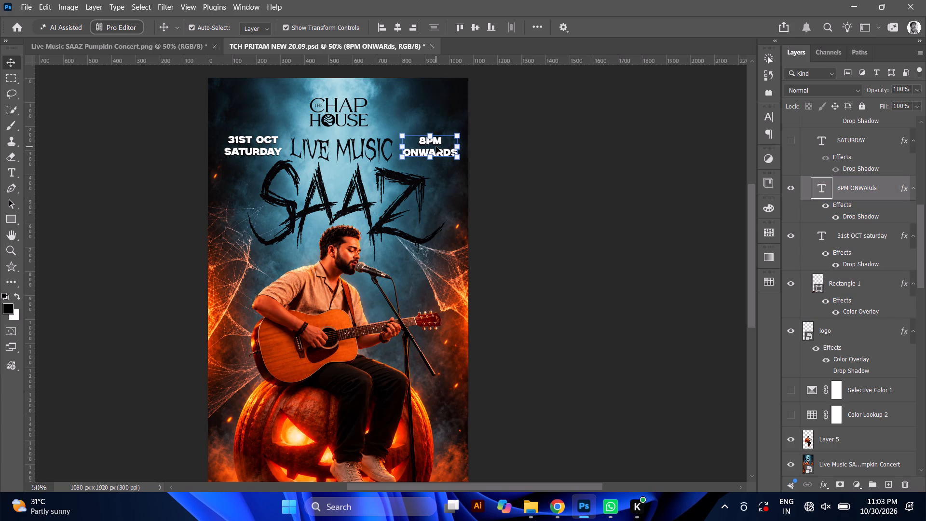
Examine the whole poster and the header close up to judge how the date and time text balance around LIVE MUSIC.
key(ctrl+minus)
key(ctrl+minus)
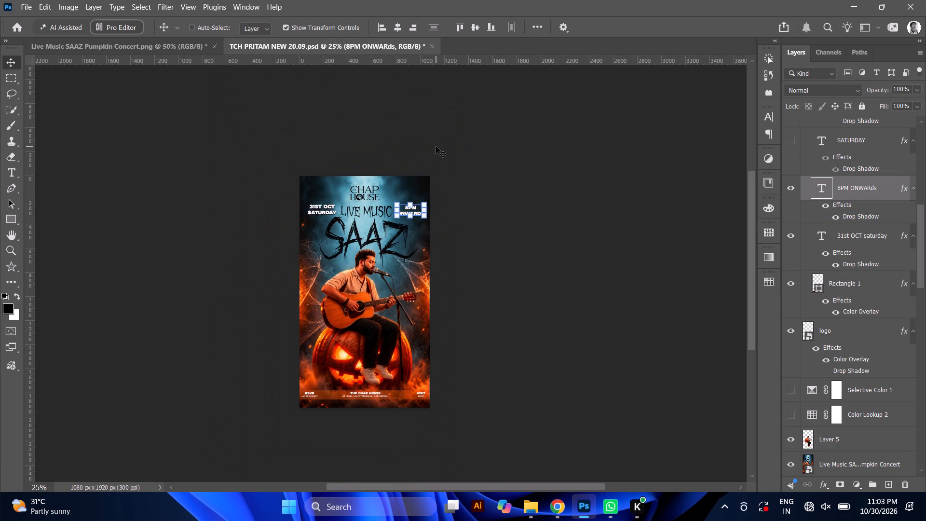
key(ctrl+minus)
key(ctrl+plus)
key(ctrl+plus)
key(ctrl+plus)
key(ctrl+plus)
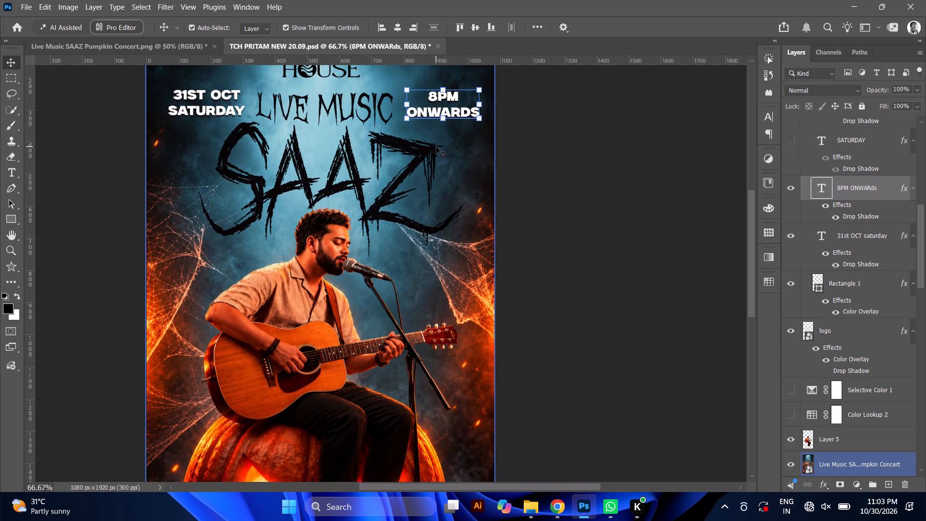
key(ctrl+minus)
key(ctrl+minus)
key(ctrl+minus)
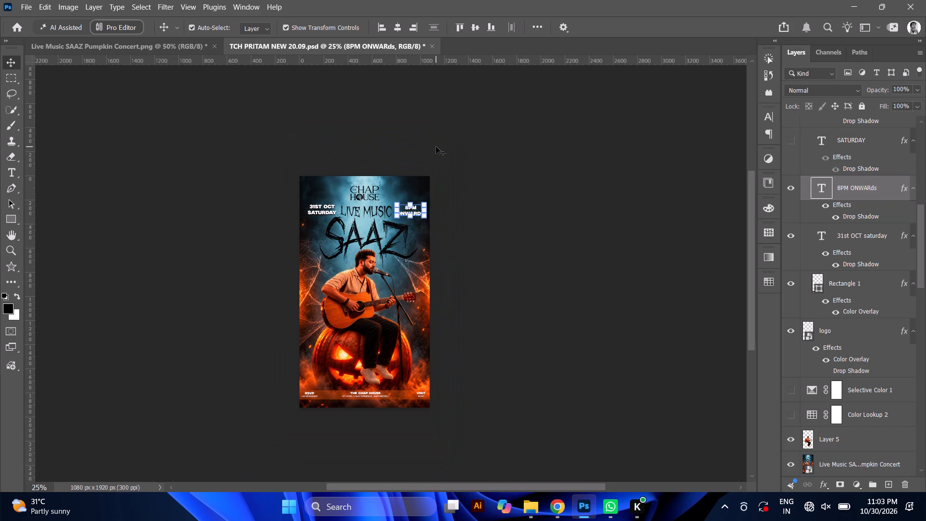
key(ctrl+plus)
key(ctrl+plus)
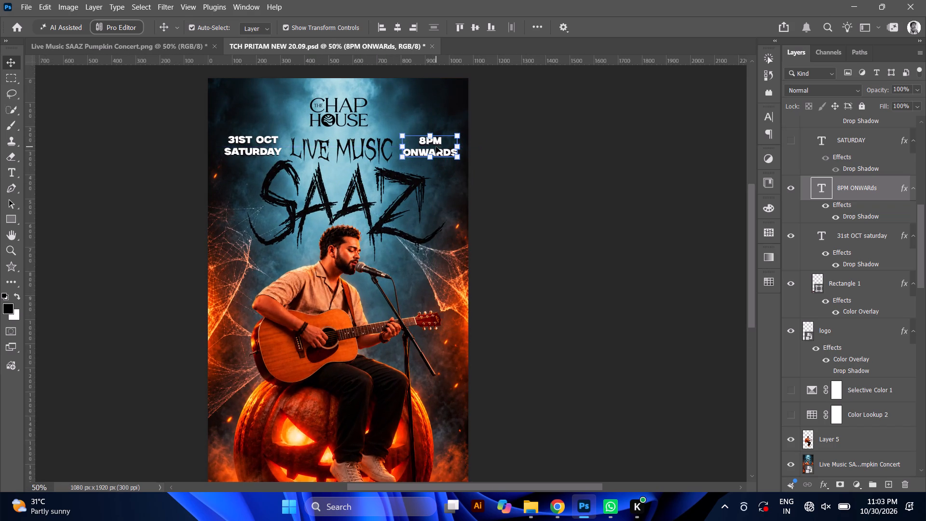
Move the 8PM ONWARDS text about 180 px up and 20 px inward, beside The Chap House logo.
drag(437, 147, 433, 105)
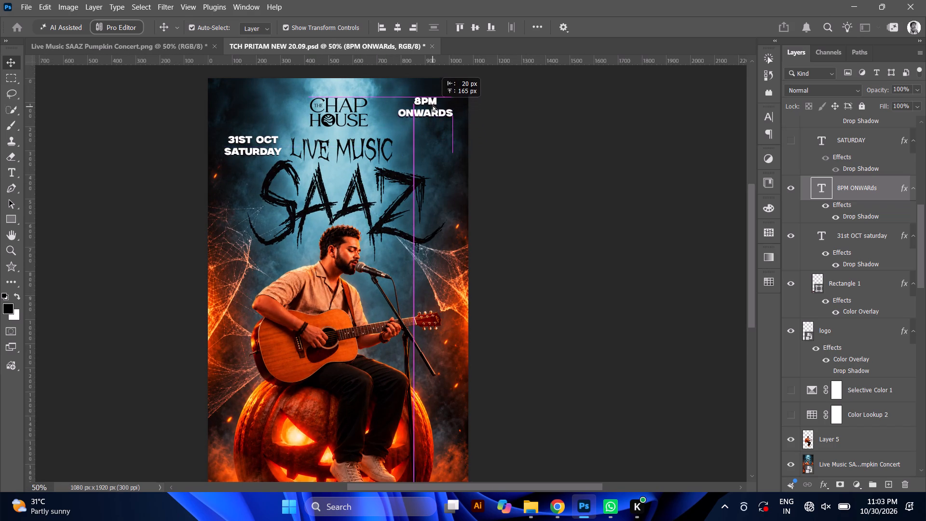
drag(433, 105, 433, 102)
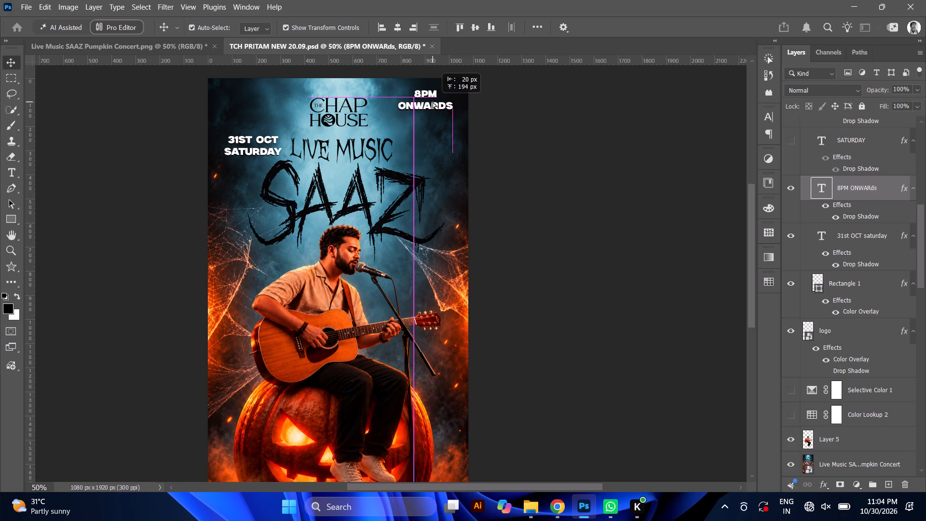
drag(433, 102, 433, 103)
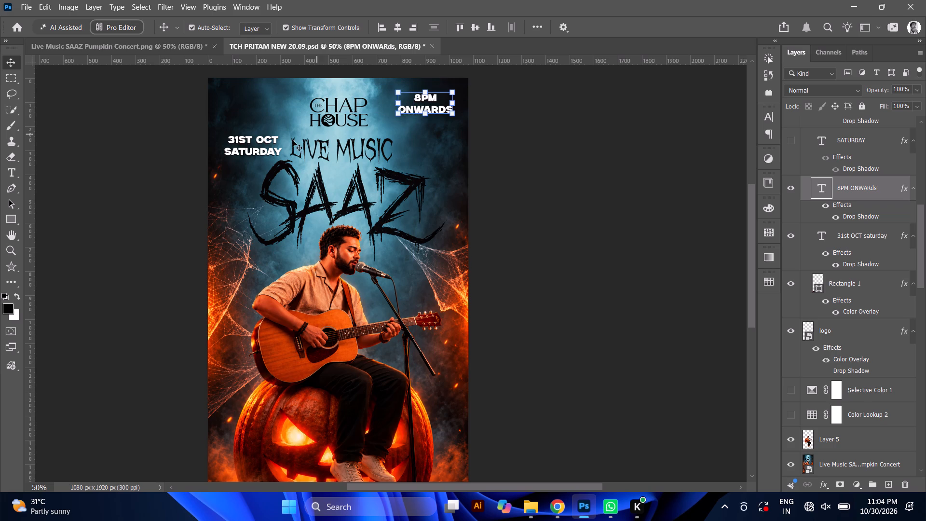
Move the 31st OCT SATURDAY text about 710 px across the poster to sit directly beneath 8PM ONWARDS.
alt+click(256, 143)
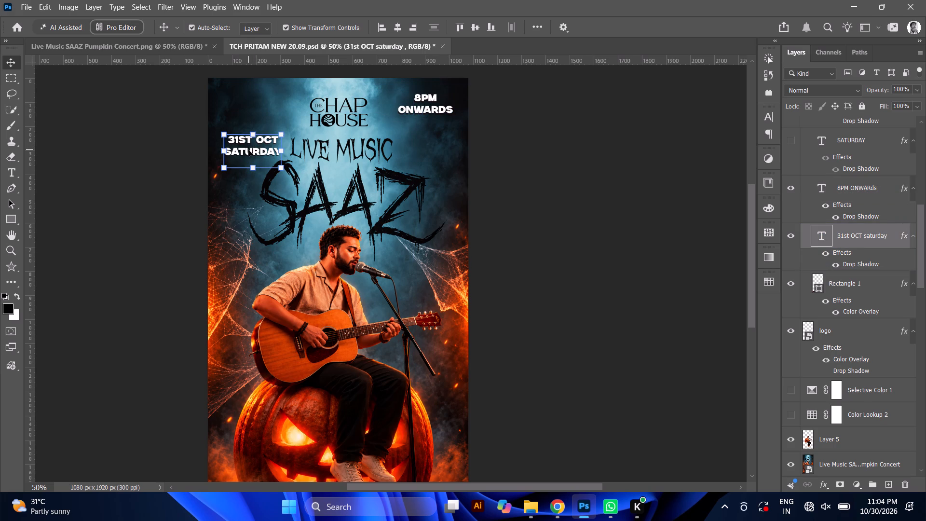
drag(248, 150, 418, 137)
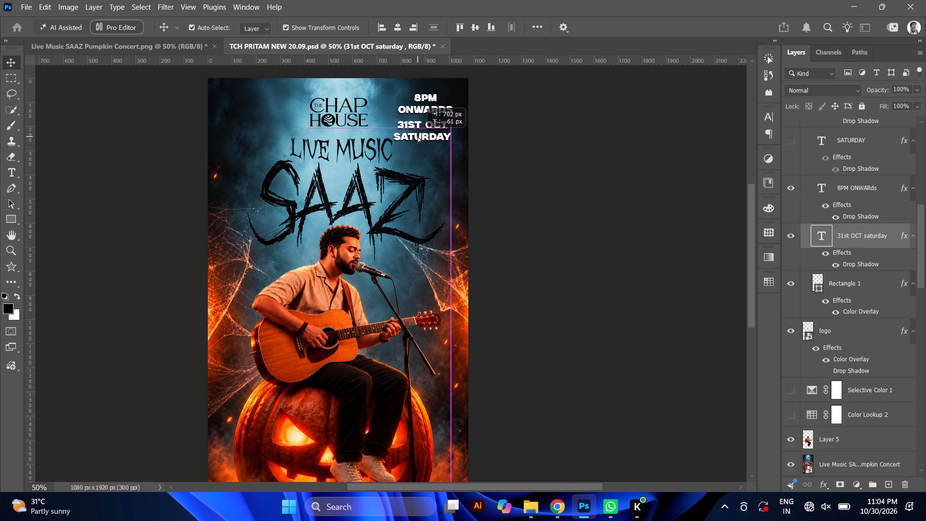
drag(418, 137, 418, 141)
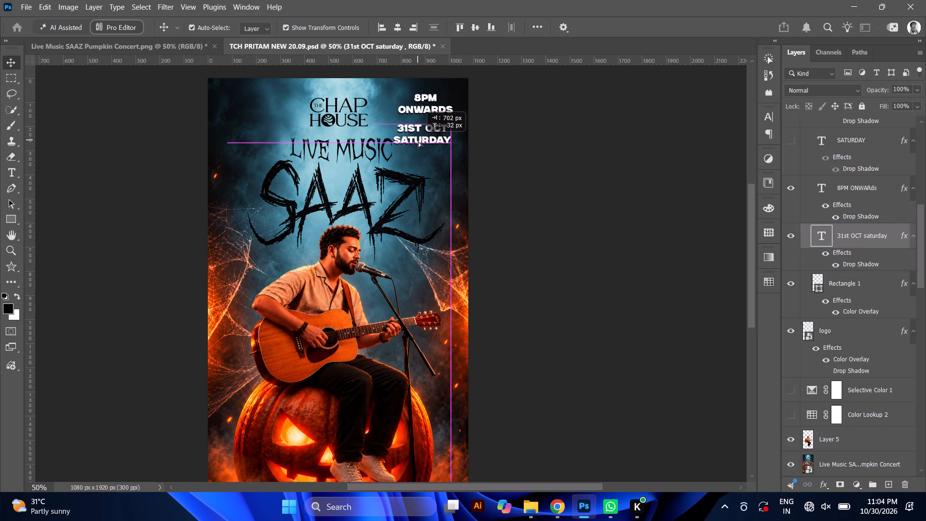
drag(418, 141, 420, 141)
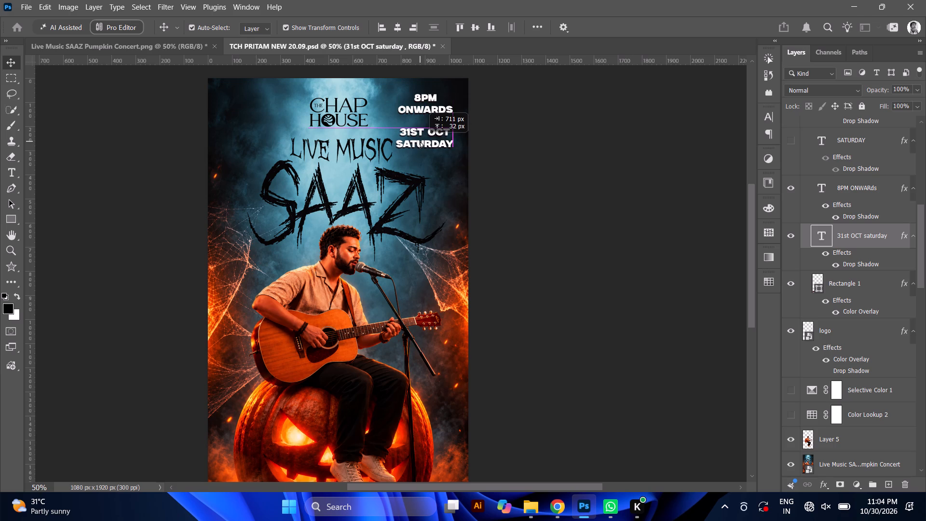
drag(420, 141, 420, 143)
drag(420, 143, 420, 138)
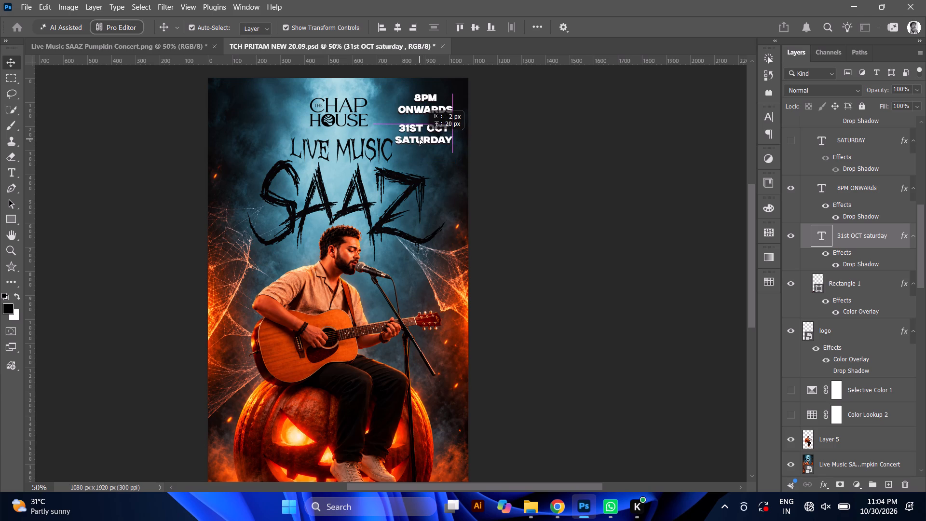
drag(420, 138, 419, 138)
click(419, 138)
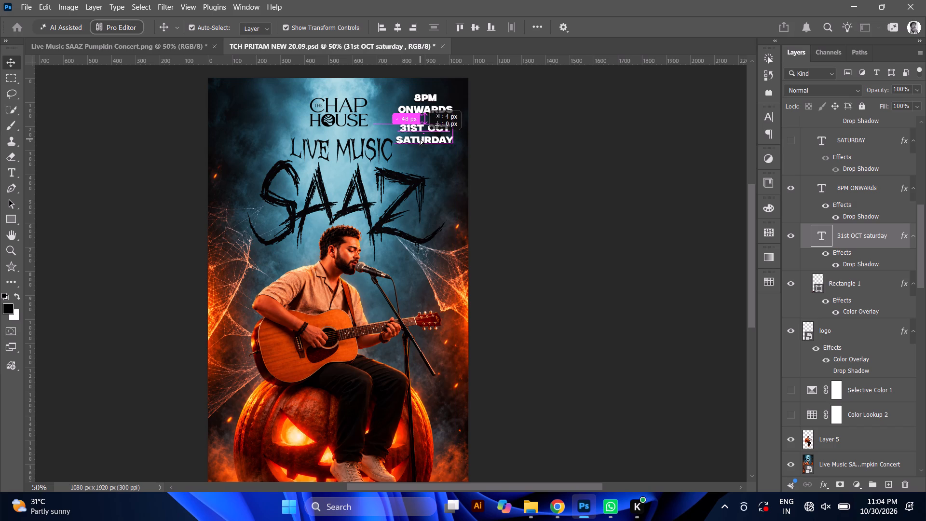
key(ctrl+minus)
key(ctrl+minus)
key(ctrl+plus)
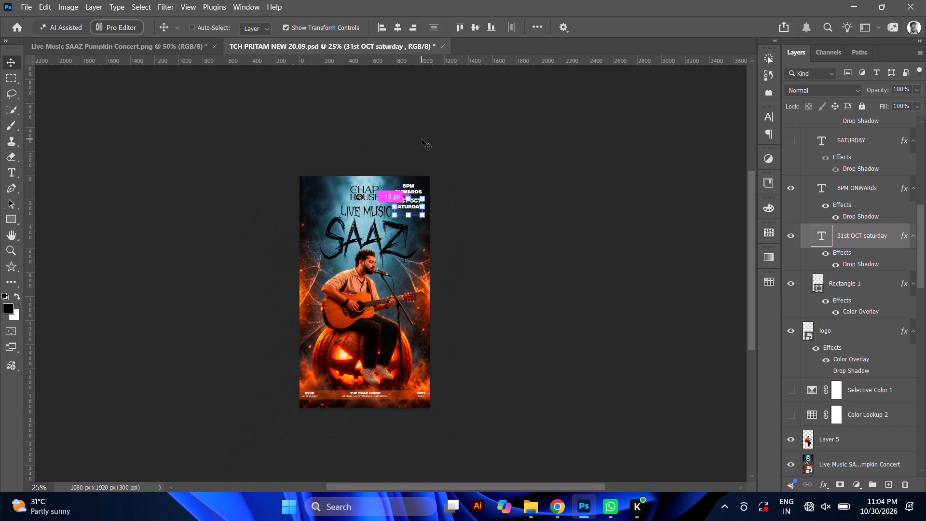
Undo the last two moves, of the 31st OCT SATURDAY text and the 8PM ONWARDS text.
key(ctrl+plus)
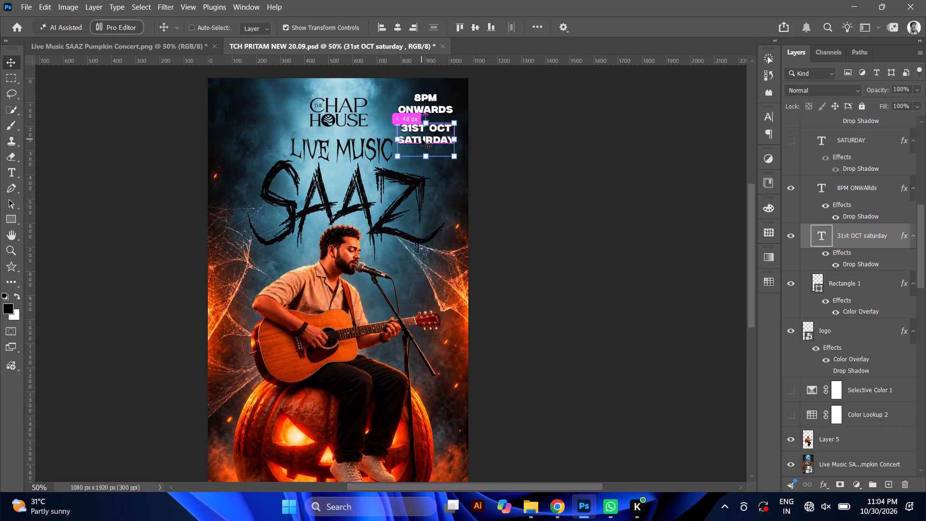
key(ctrl+z)
key(ctrl+z)
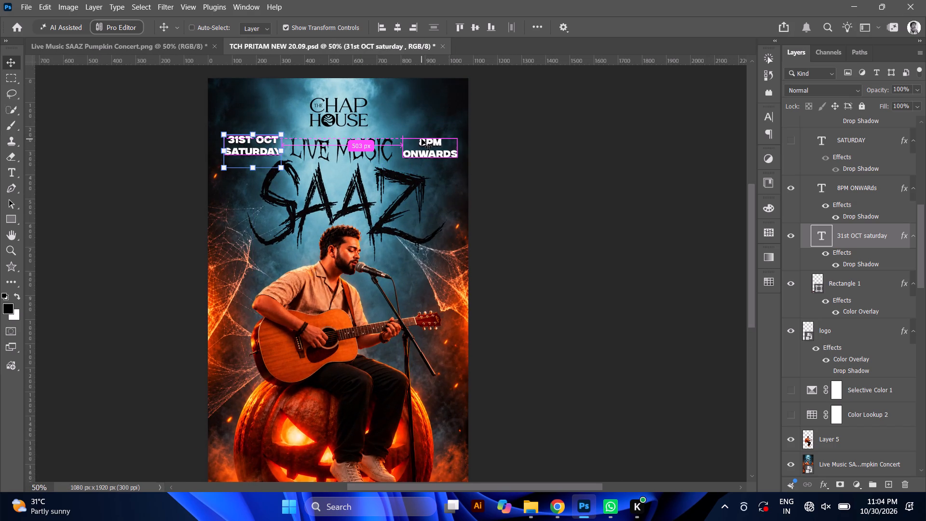
key(ctrl+minus)
key(ctrl+minus)
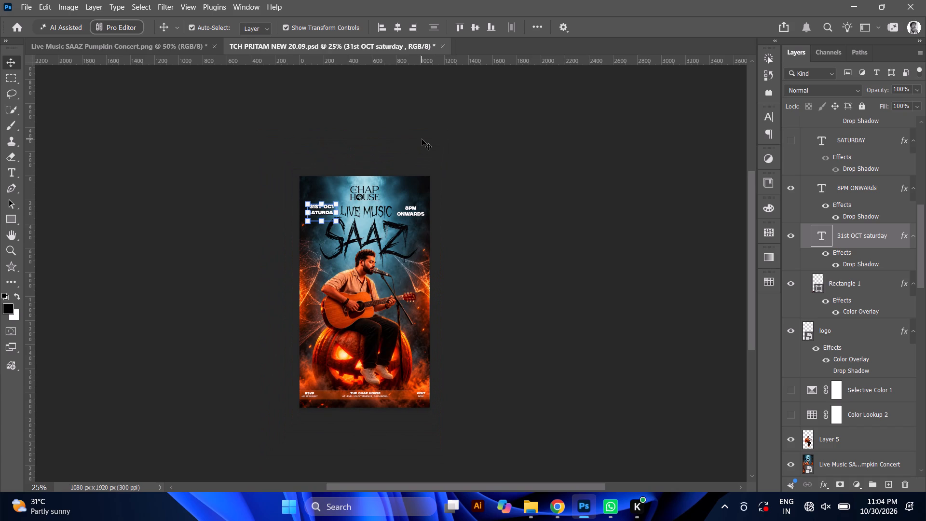
key(ctrl+plus)
click(565, 508)
click(562, 461)
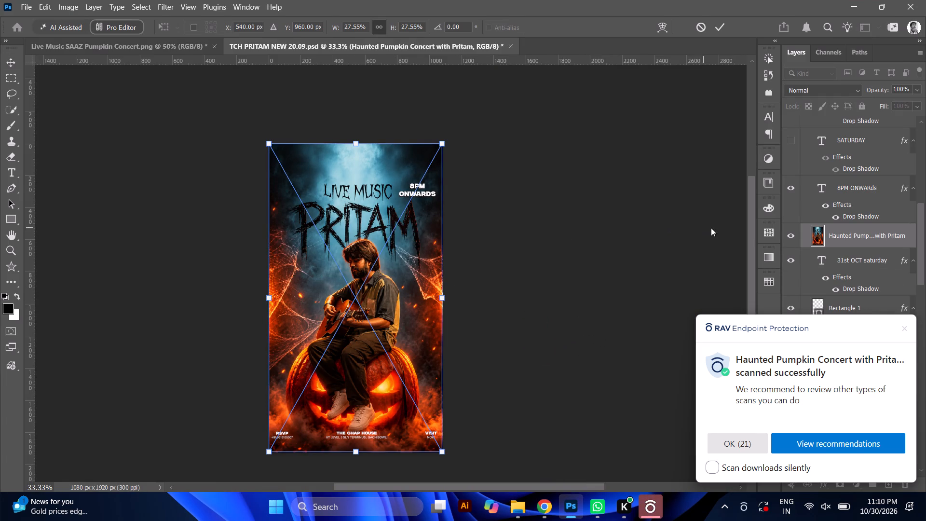
click(789, 232)
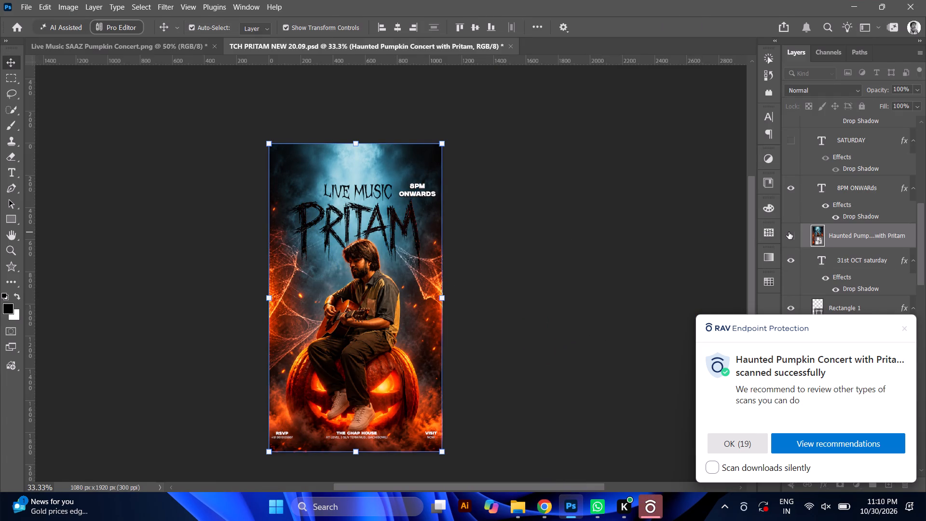
Compare the placed PRITAM image with the SAAZ poster, leave its layer hidden, and dismiss the download scan notification.
click(789, 232)
click(789, 232)
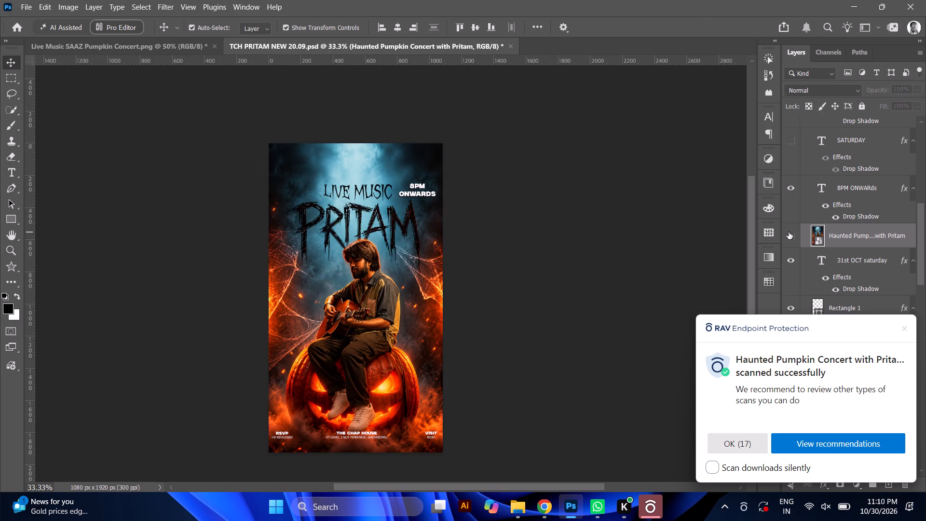
click(789, 232)
click(789, 232)
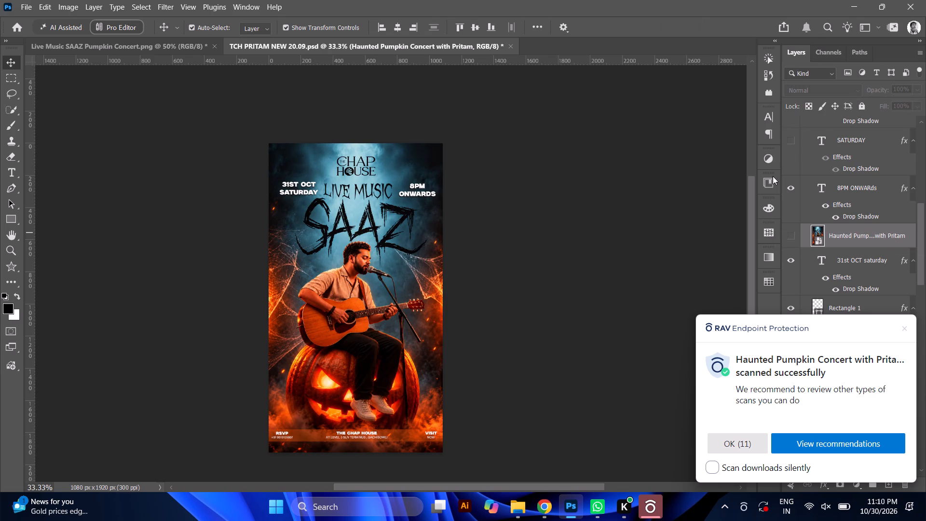
click(717, 436)
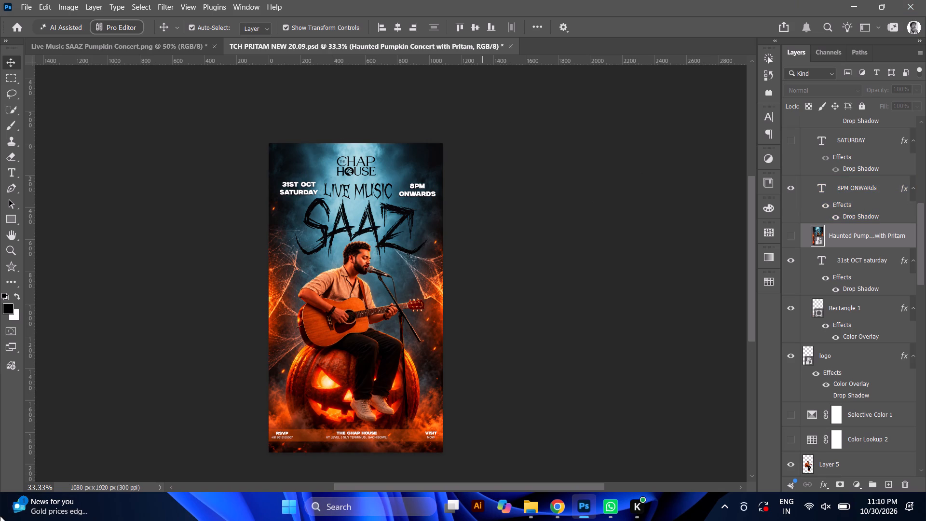
Select the guitarist cut-out on Layer 5 and examine the SAAZ poster's composition and layer stack.
alt+scroll(262, 346, up, 5)
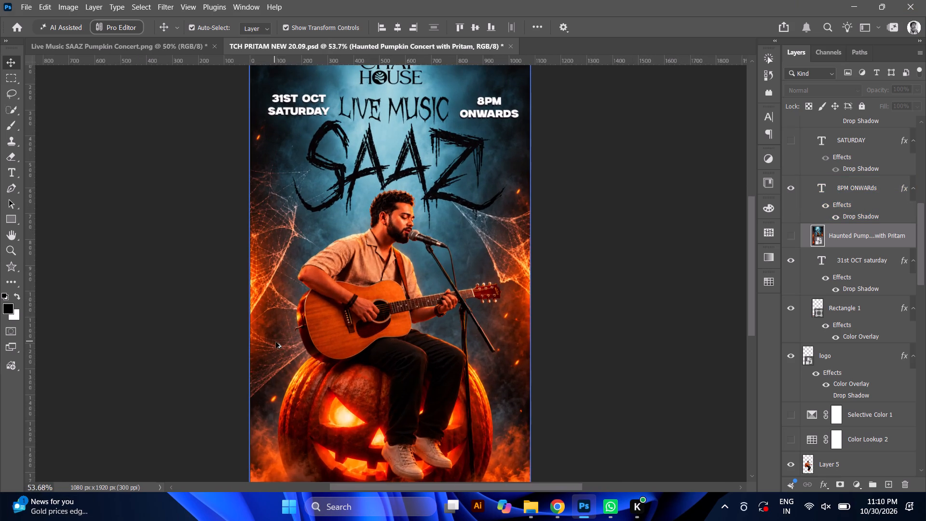
alt+scroll(375, 324, up, 2)
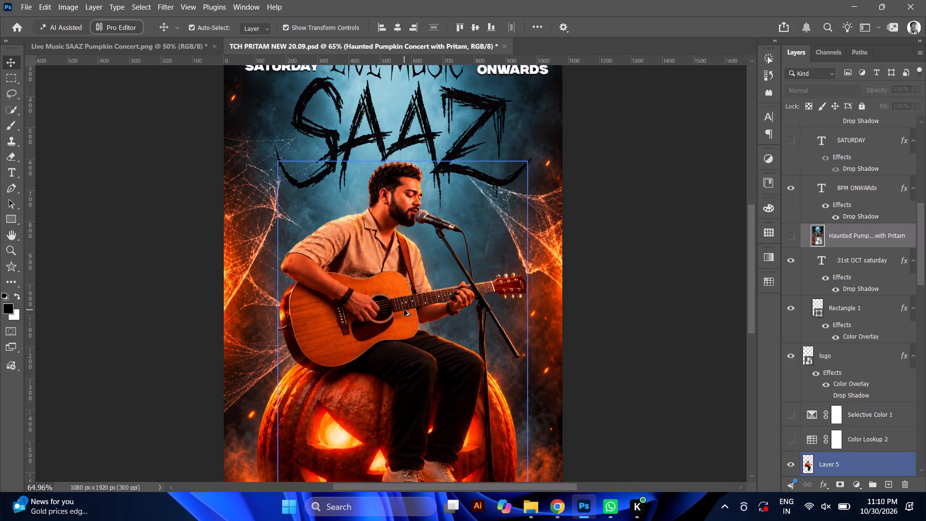
alt+click(404, 310)
scroll(847, 400, down, 1)
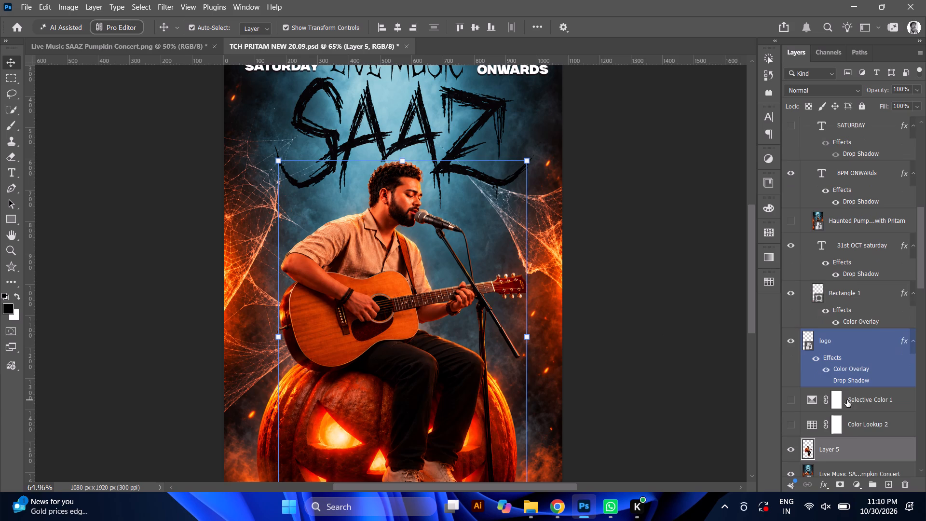
scroll(847, 400, down, 2)
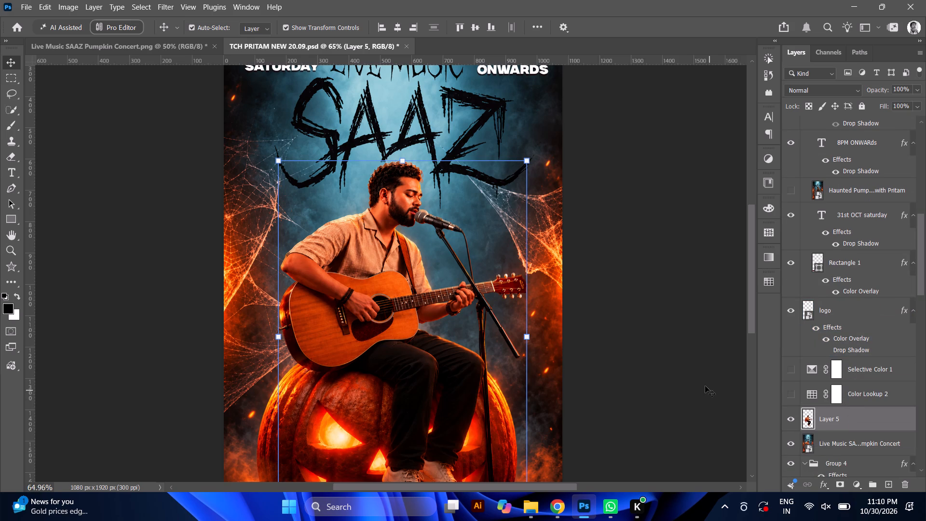
alt+scroll(486, 342, down, 12)
alt+scroll(486, 342, up, 7)
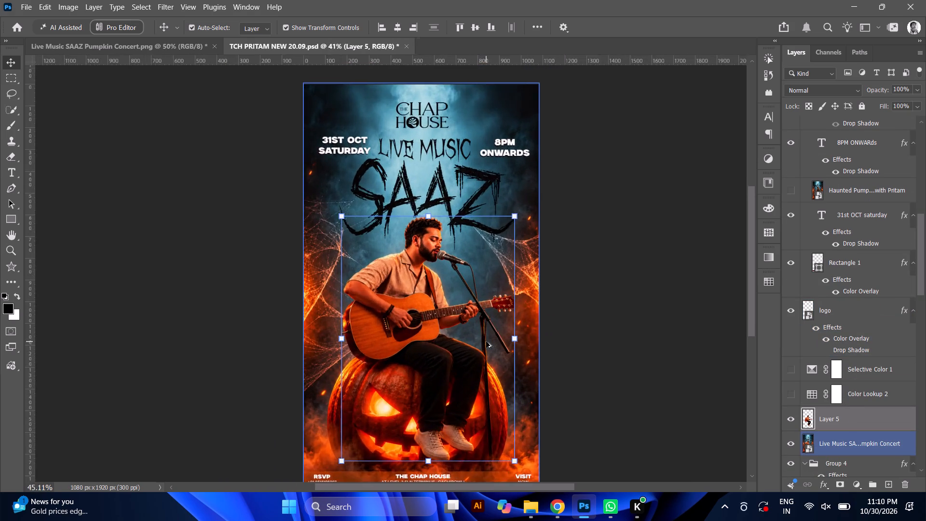
alt+scroll(486, 342, up, 4)
alt+scroll(486, 342, down, 6)
alt+scroll(486, 342, up, 2)
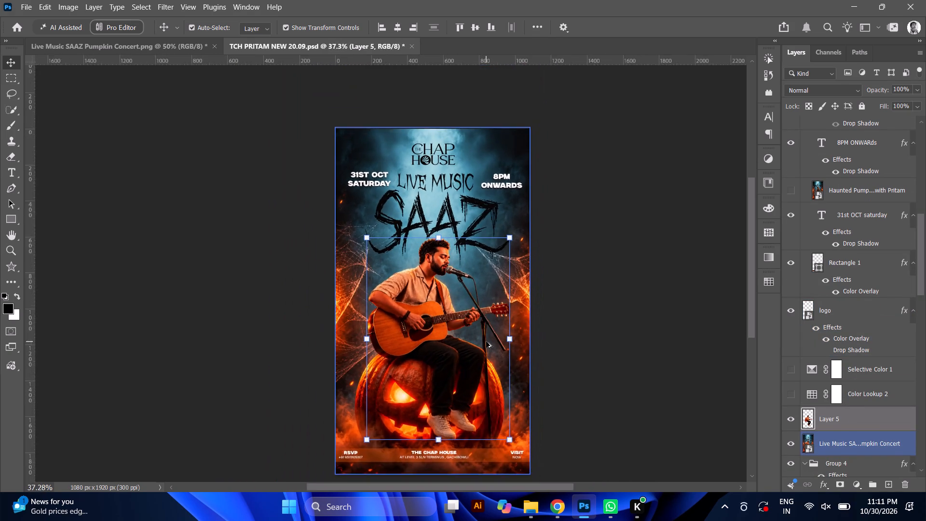
alt+scroll(486, 342, up, 2)
scroll(288, 436, down, 1)
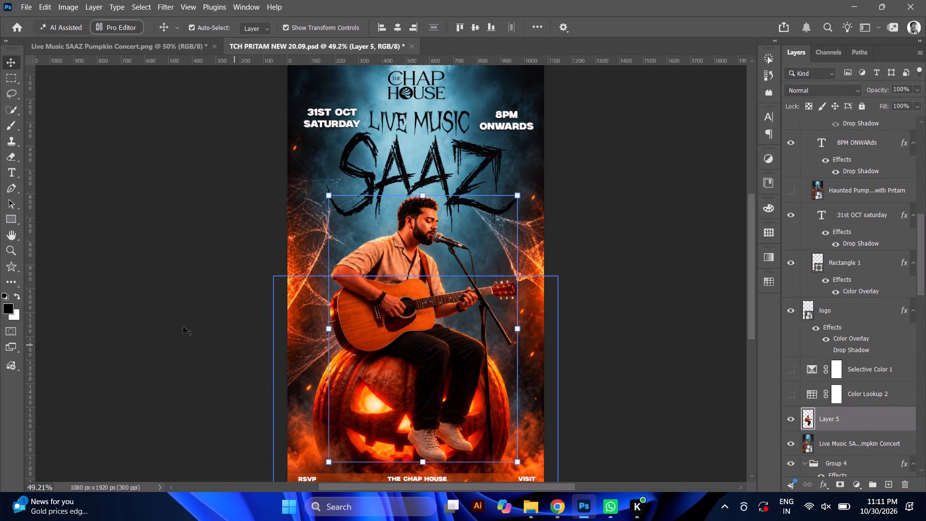
Draw a black ellipse of about 693 × 681 px with the Ellipse tool over the guitarist, directly above Layer 5.
right_click(16, 215)
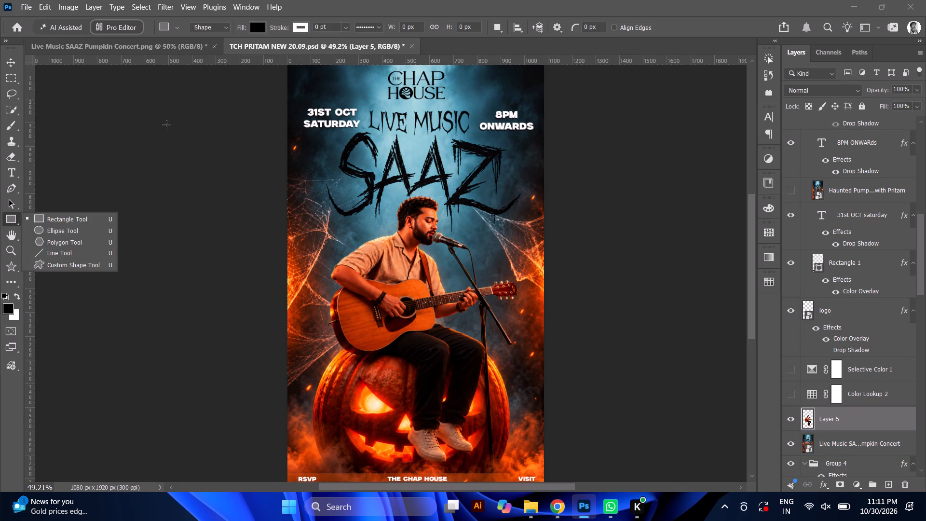
click(61, 229)
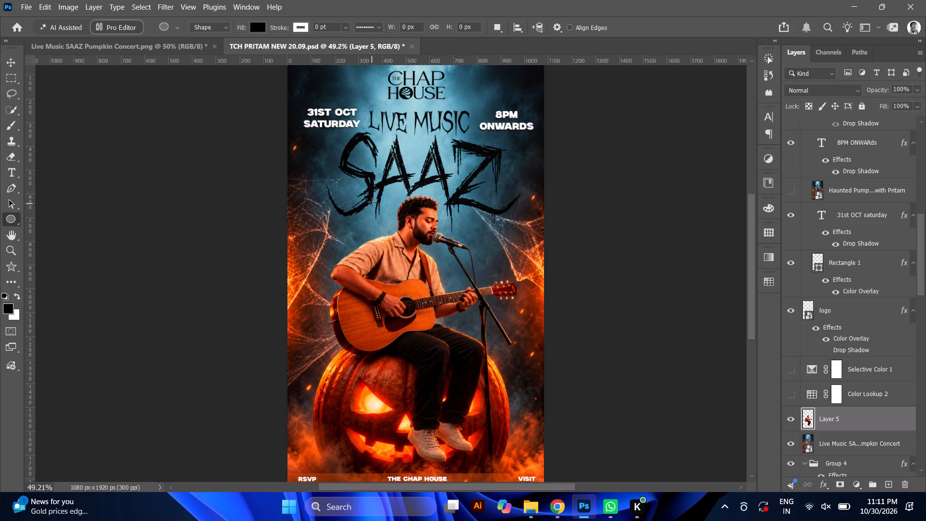
drag(377, 194, 509, 339)
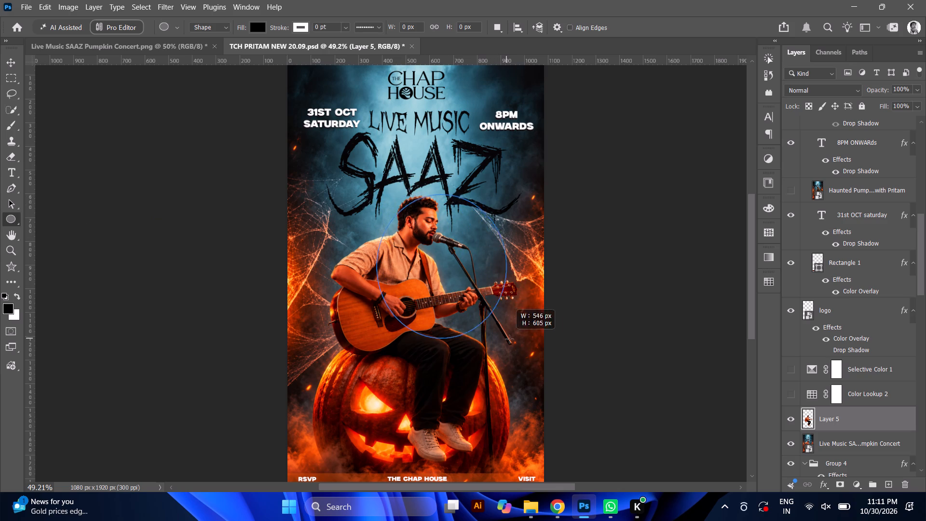
drag(509, 339, 541, 356)
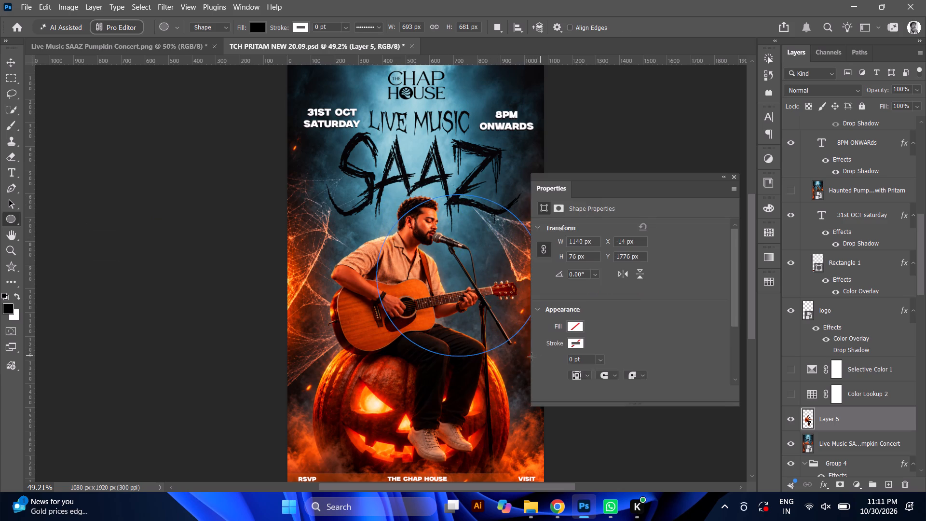
click(735, 179)
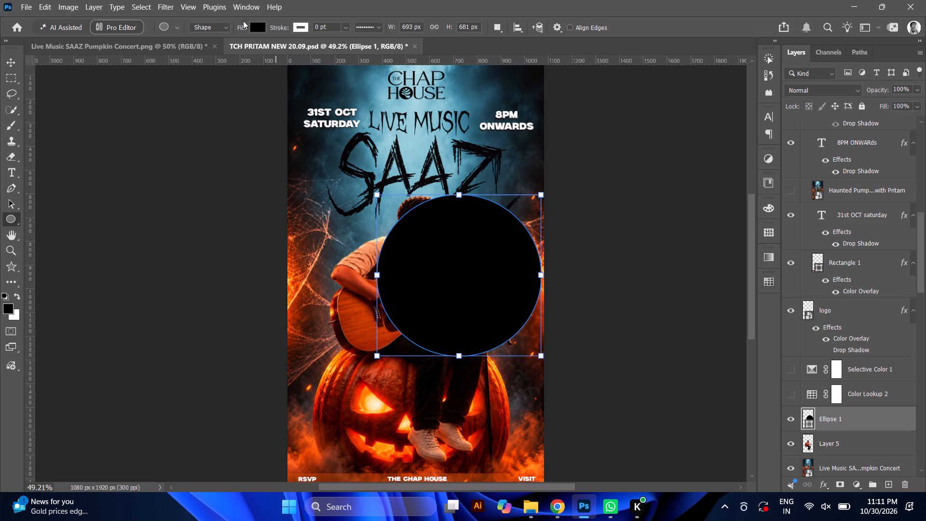
Try recent red, black, white and brown swatches as the ellipse's fill and settle on the very dark brown.
click(259, 24)
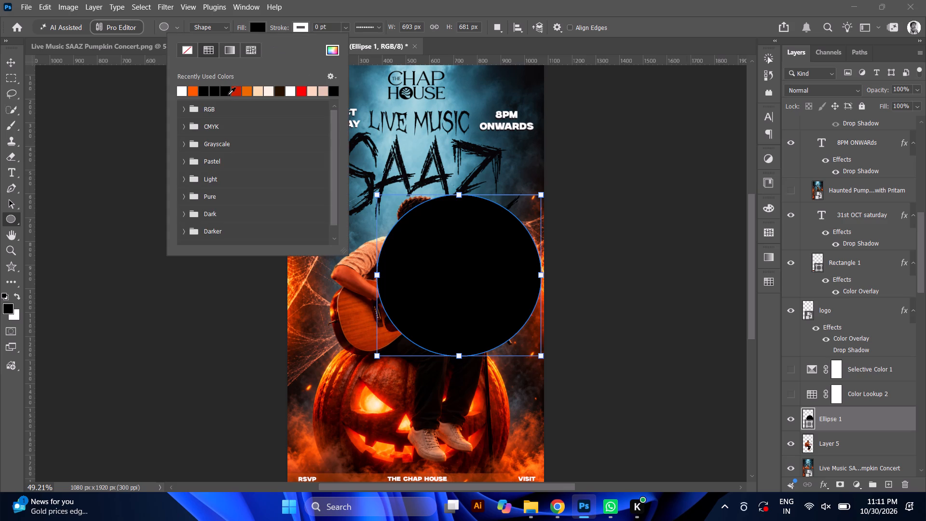
click(228, 95)
click(196, 95)
click(232, 93)
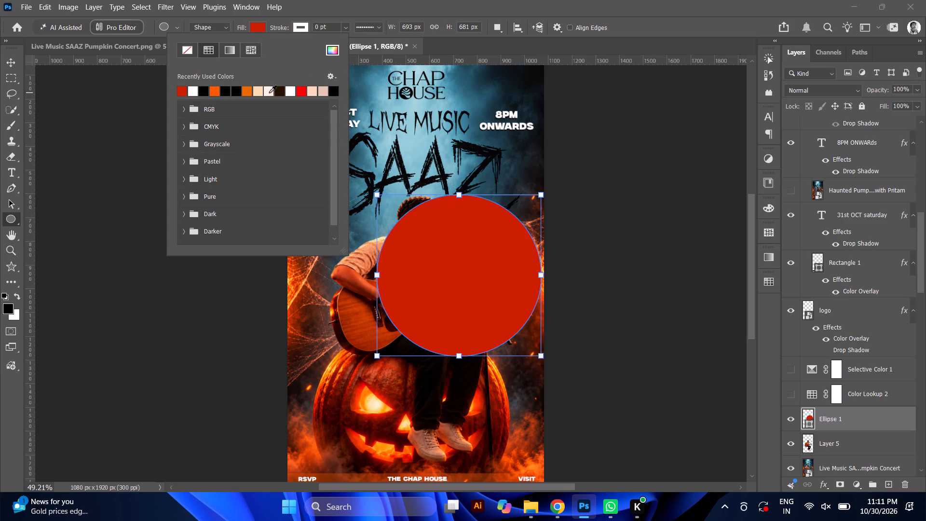
click(281, 91)
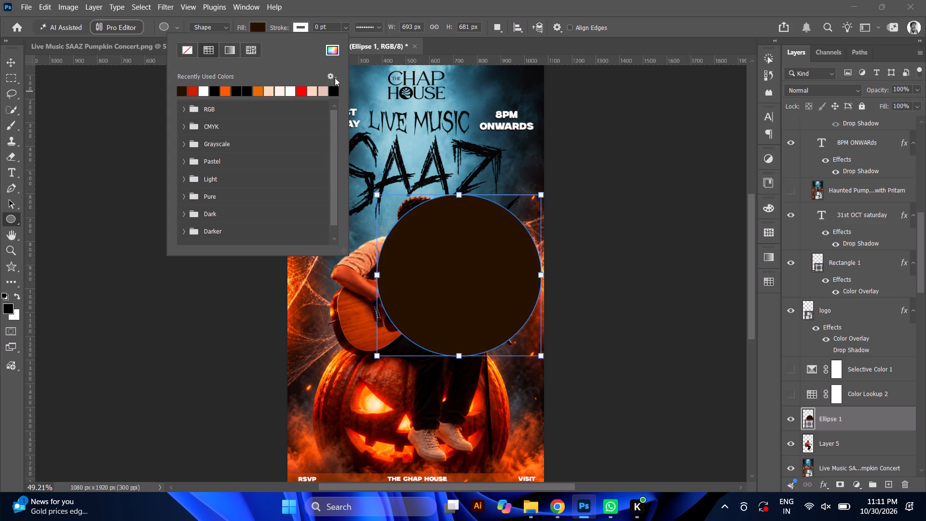
click(334, 92)
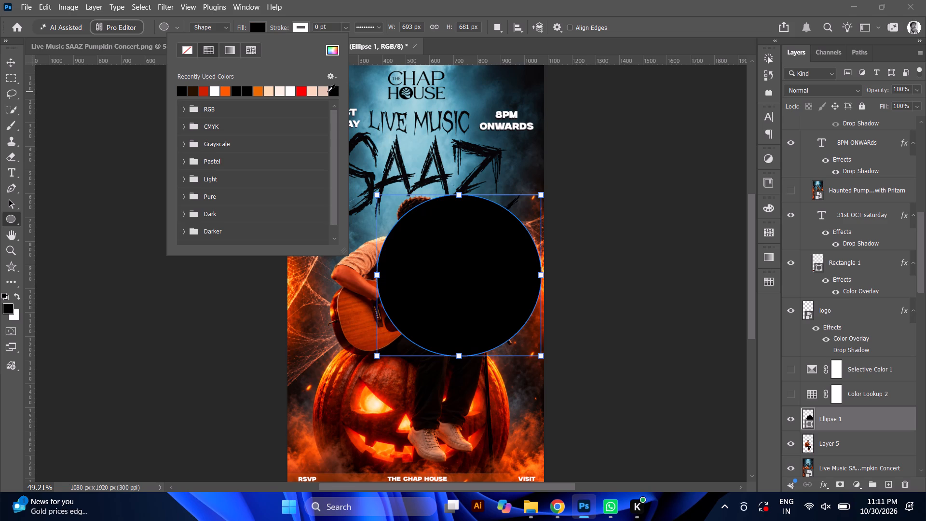
click(324, 92)
click(316, 93)
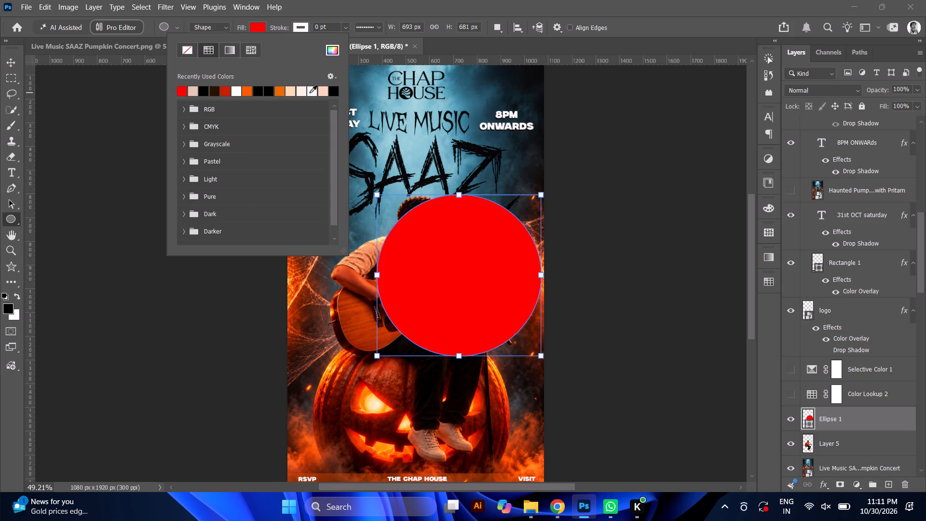
click(310, 93)
click(295, 93)
click(287, 94)
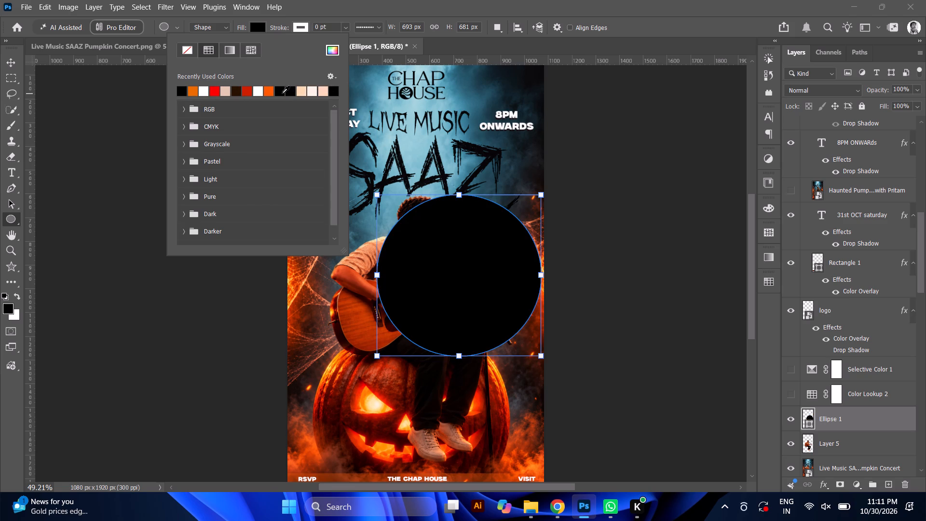
click(280, 91)
click(272, 91)
click(272, 91)
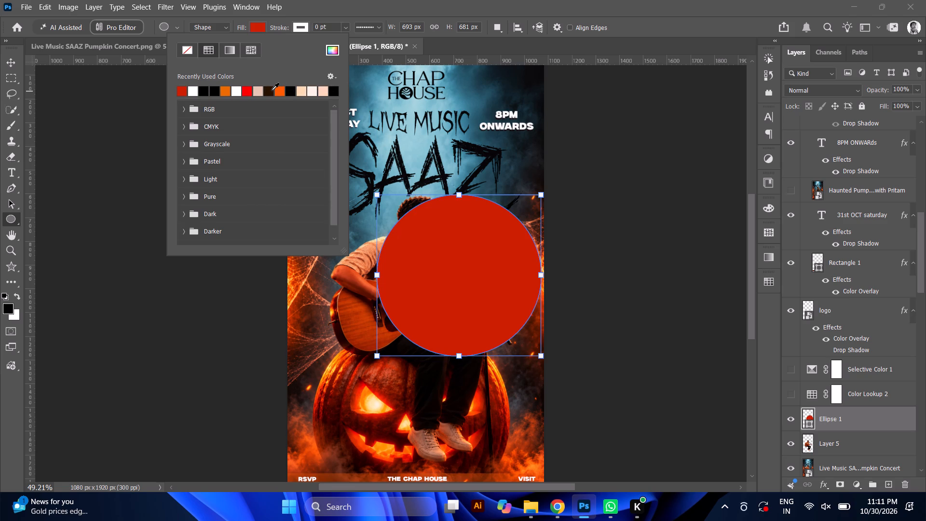
click(270, 91)
click(270, 90)
click(270, 90)
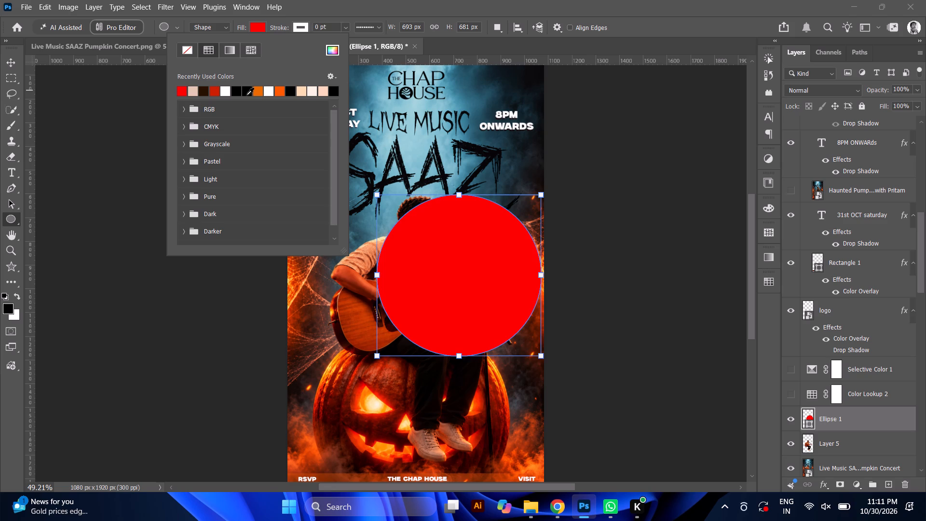
click(246, 95)
click(242, 94)
click(242, 92)
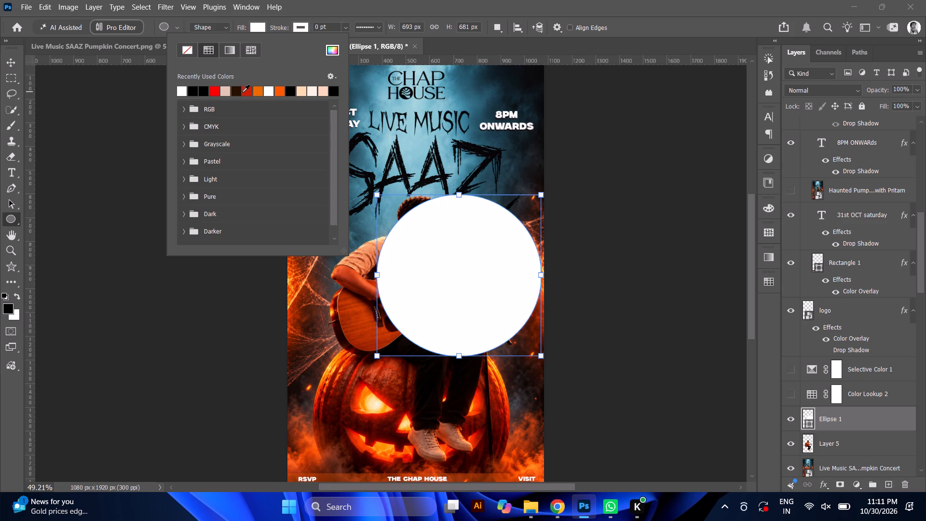
click(242, 93)
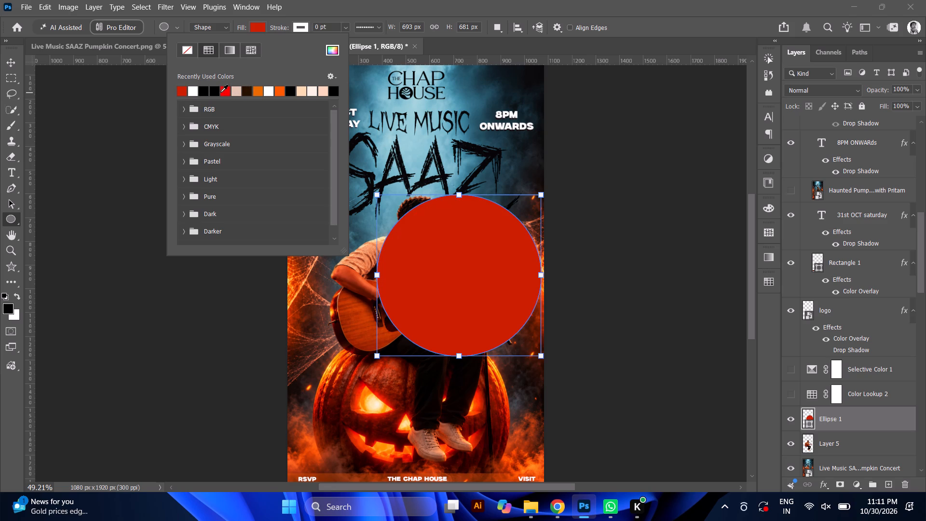
click(217, 92)
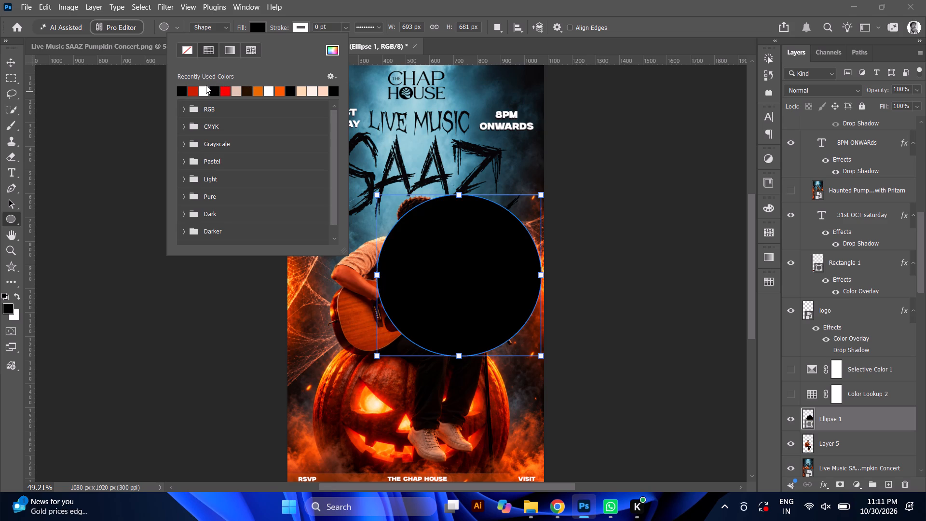
click(195, 92)
click(193, 92)
drag(249, 89, 236, 86)
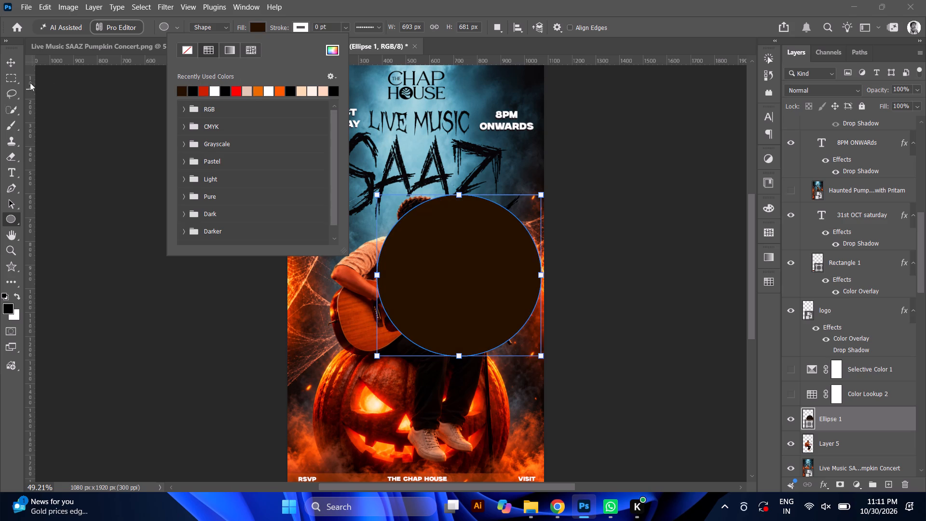
Place the Ellipse 1 layer directly beneath Layer 5 and centre the ellipse horizontally on the poster.
click(8, 63)
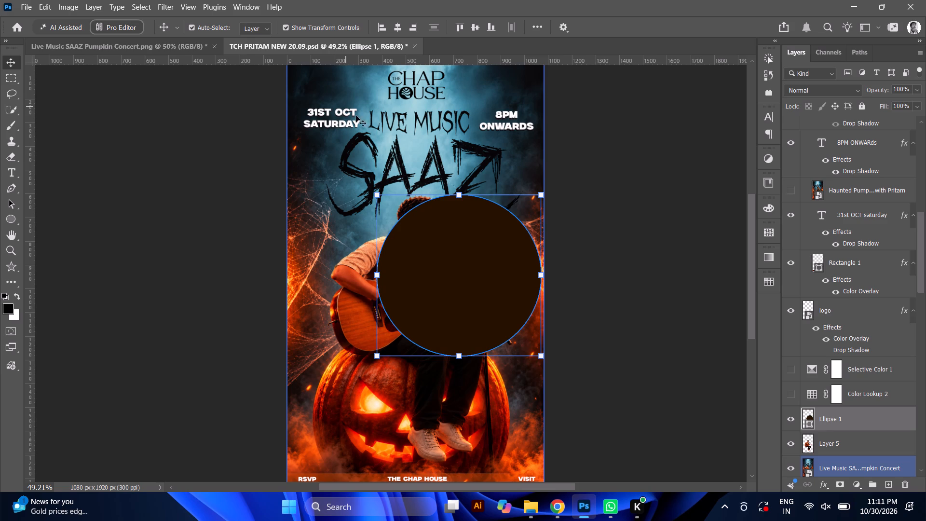
scroll(853, 361, down, 1)
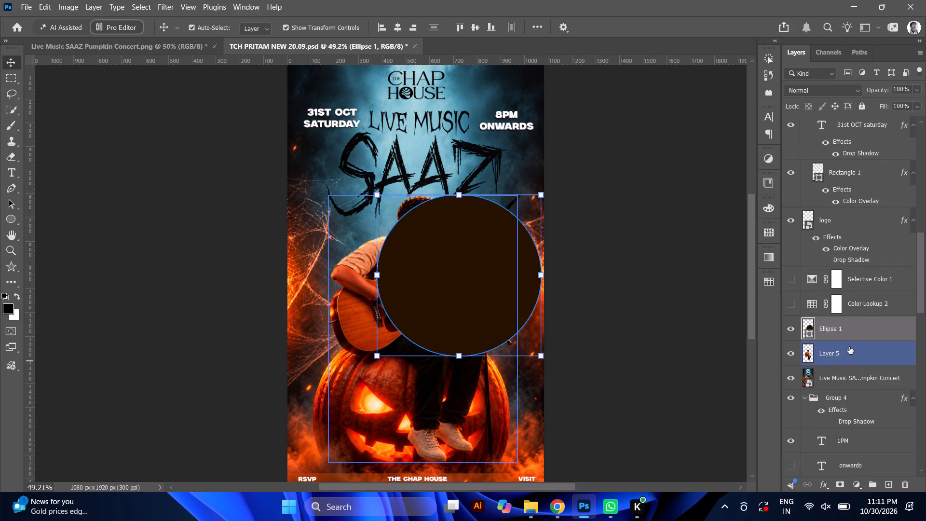
drag(838, 333, 845, 361)
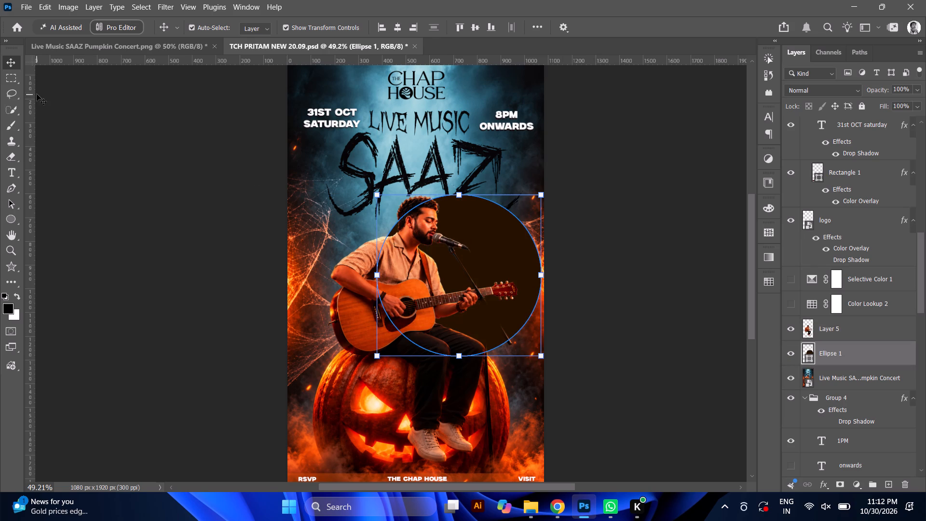
click(395, 28)
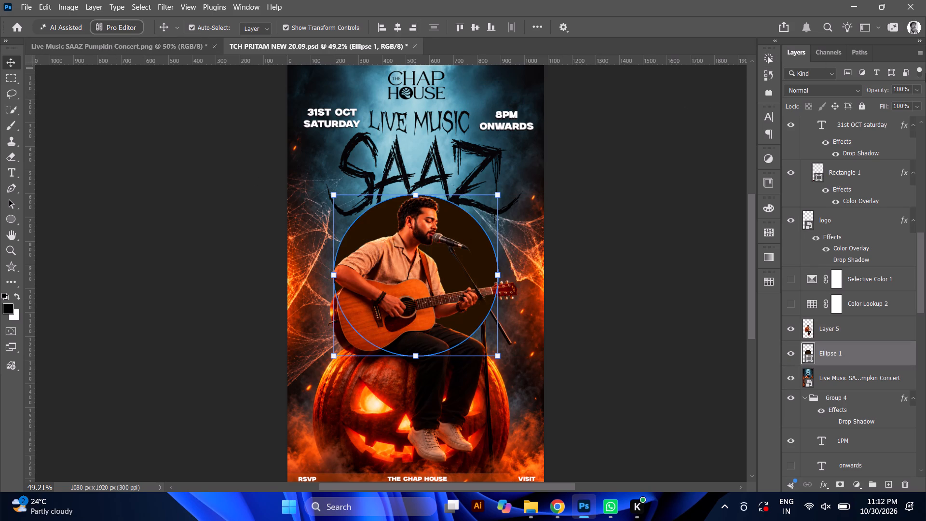
Try different Fill percentages on Ellipse 1 and set its Fill to 62%.
click(914, 106)
click(885, 120)
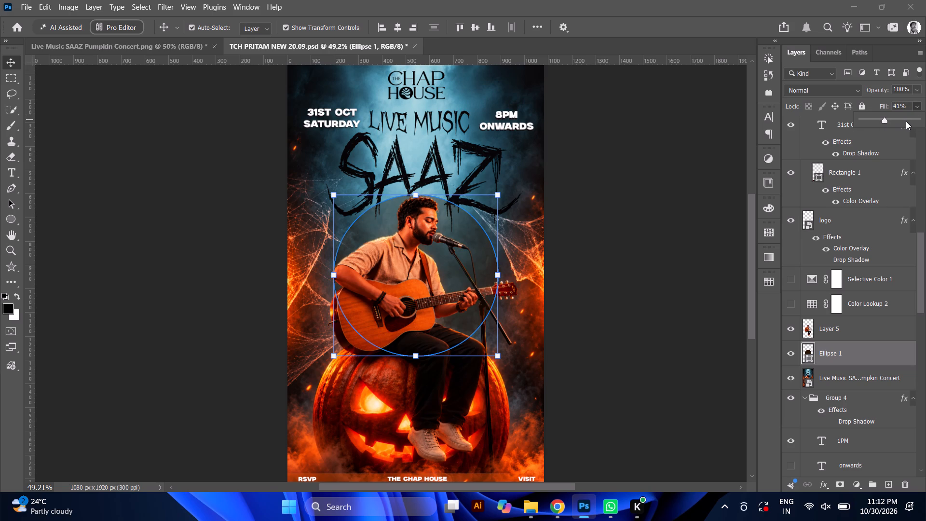
click(897, 123)
click(881, 123)
click(899, 123)
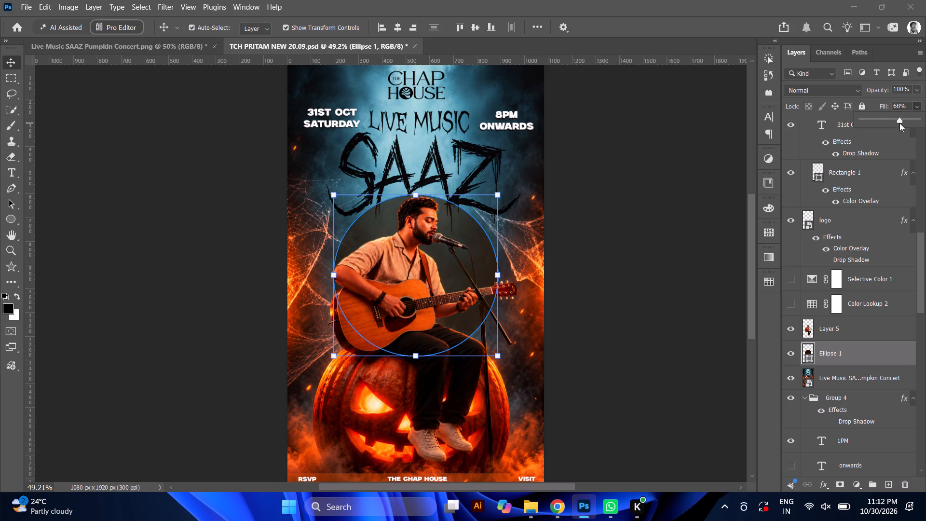
key(Down)
key(Down)
key(Down)
key(Down)
key(Down)
key(Down)
key(Down)
key(Down)
key(Down)
key(Down)
key(Down)
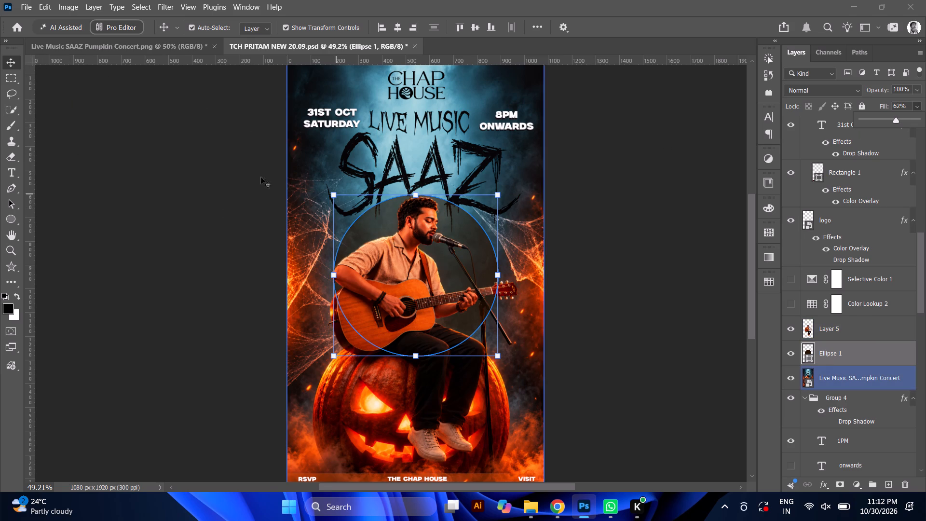
click(368, 212)
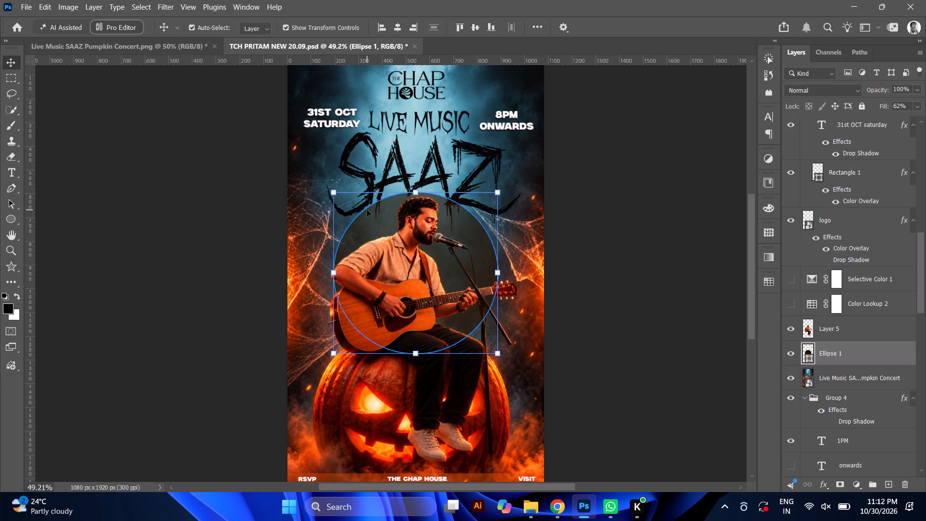
Scale the ellipse behind the guitarist down proportionally to about 95%.
drag(333, 275, 339, 283)
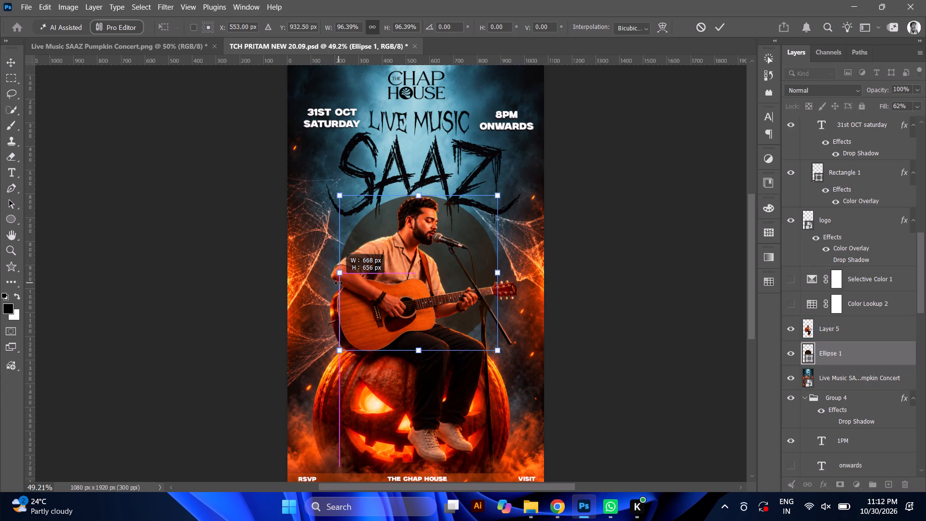
drag(339, 283, 408, 188)
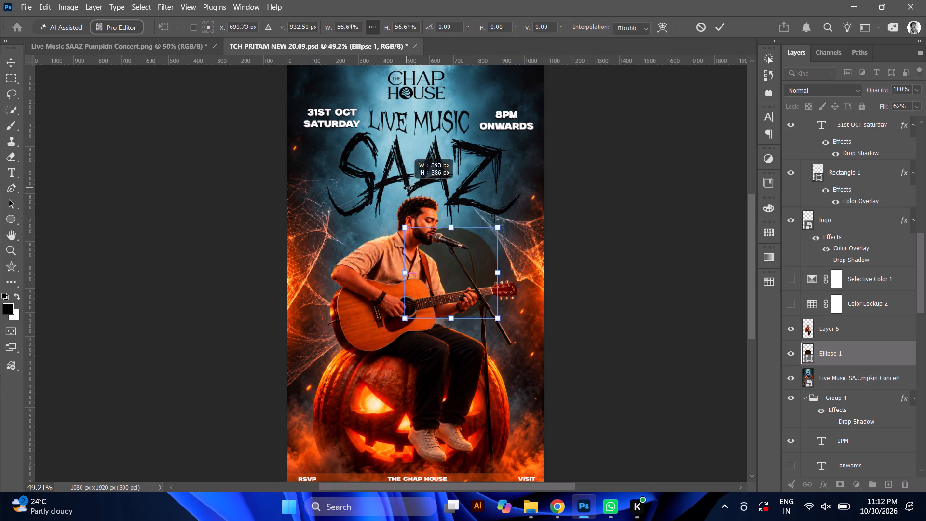
drag(408, 188, 341, 272)
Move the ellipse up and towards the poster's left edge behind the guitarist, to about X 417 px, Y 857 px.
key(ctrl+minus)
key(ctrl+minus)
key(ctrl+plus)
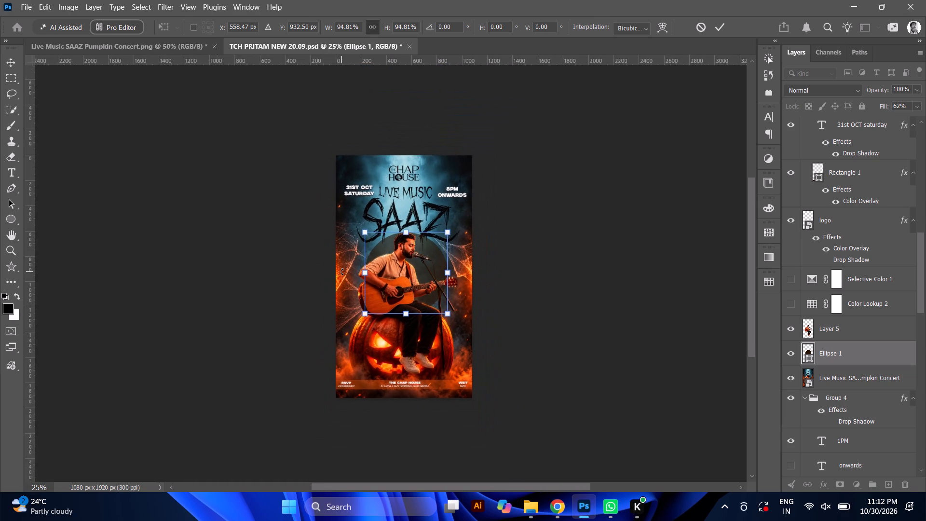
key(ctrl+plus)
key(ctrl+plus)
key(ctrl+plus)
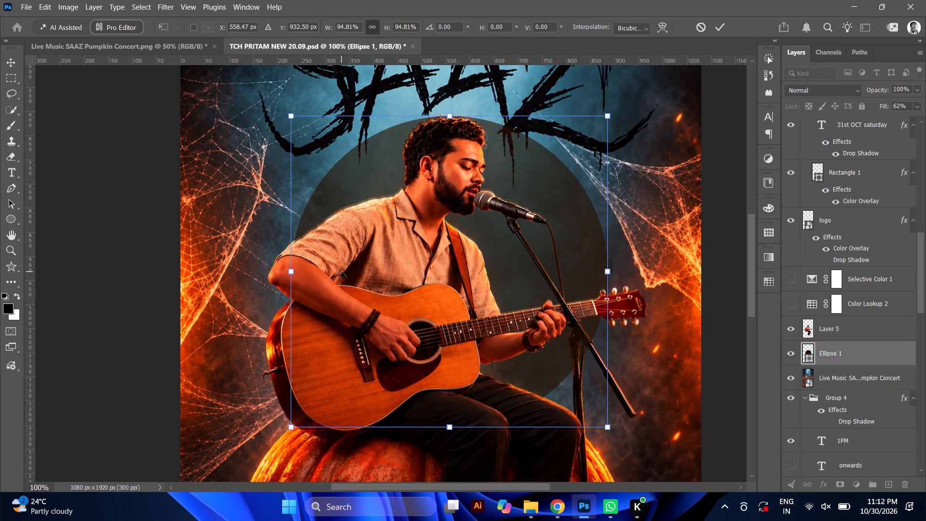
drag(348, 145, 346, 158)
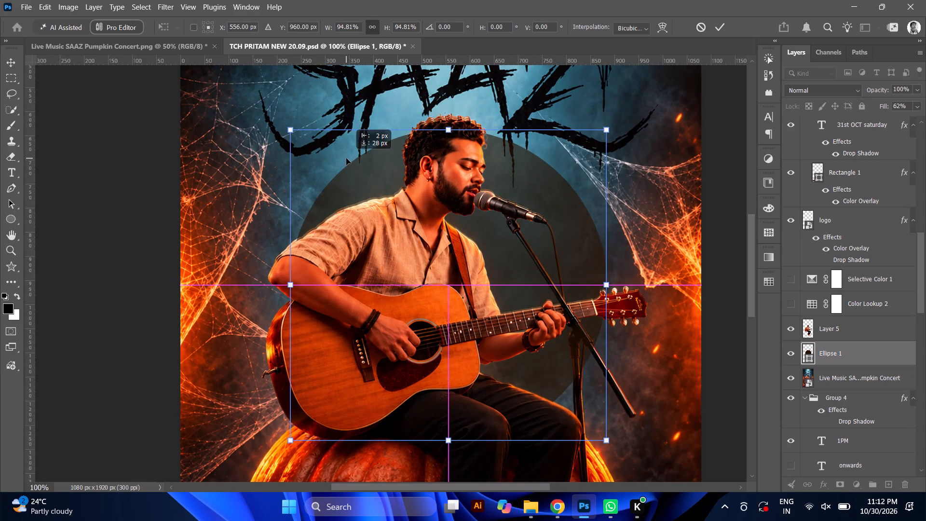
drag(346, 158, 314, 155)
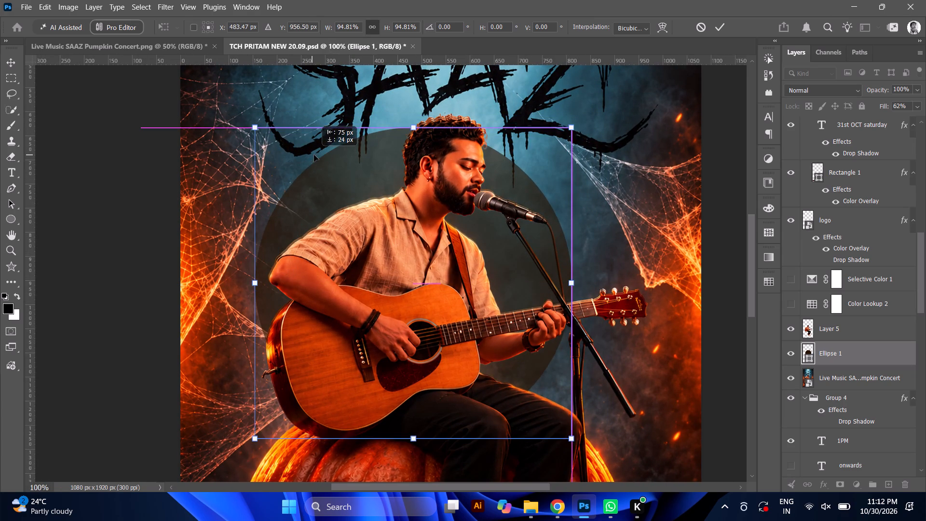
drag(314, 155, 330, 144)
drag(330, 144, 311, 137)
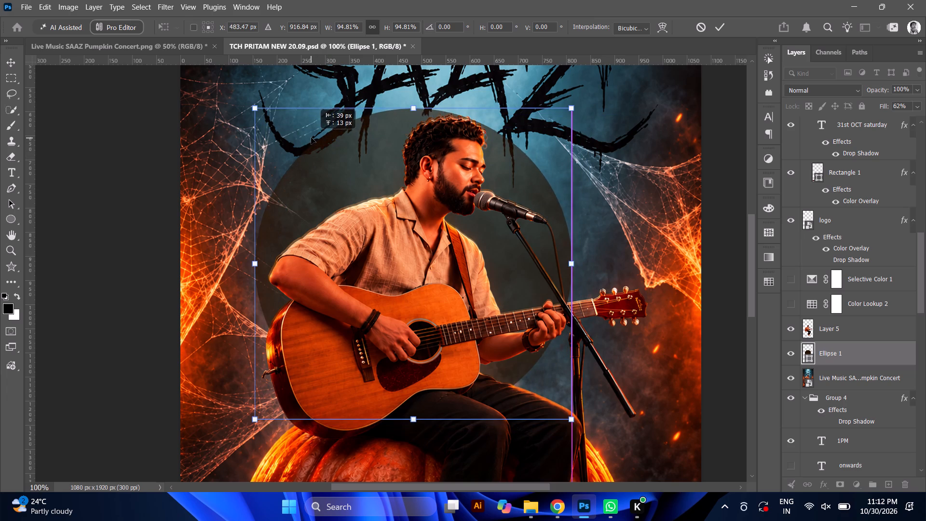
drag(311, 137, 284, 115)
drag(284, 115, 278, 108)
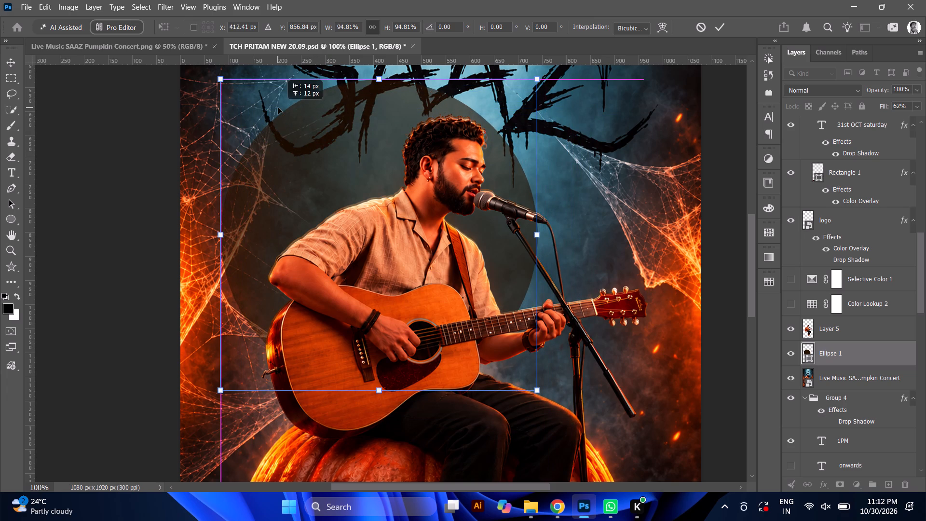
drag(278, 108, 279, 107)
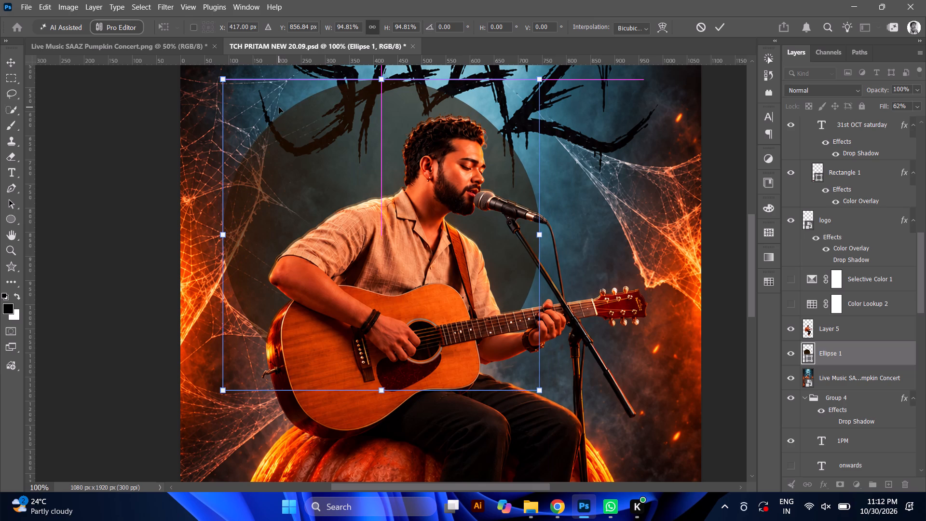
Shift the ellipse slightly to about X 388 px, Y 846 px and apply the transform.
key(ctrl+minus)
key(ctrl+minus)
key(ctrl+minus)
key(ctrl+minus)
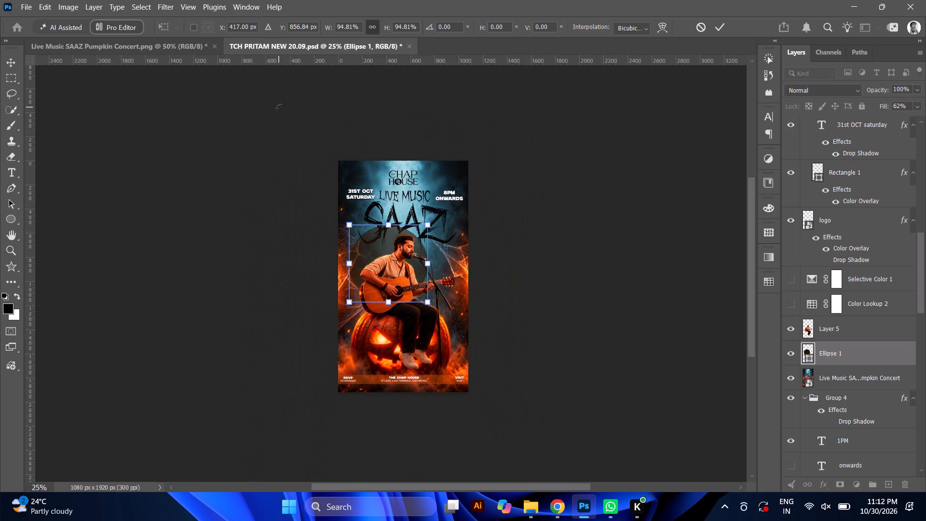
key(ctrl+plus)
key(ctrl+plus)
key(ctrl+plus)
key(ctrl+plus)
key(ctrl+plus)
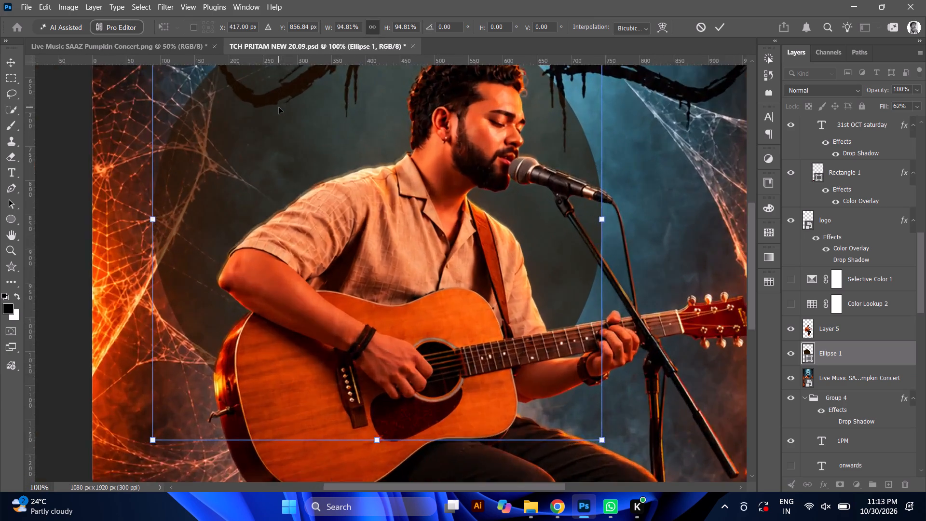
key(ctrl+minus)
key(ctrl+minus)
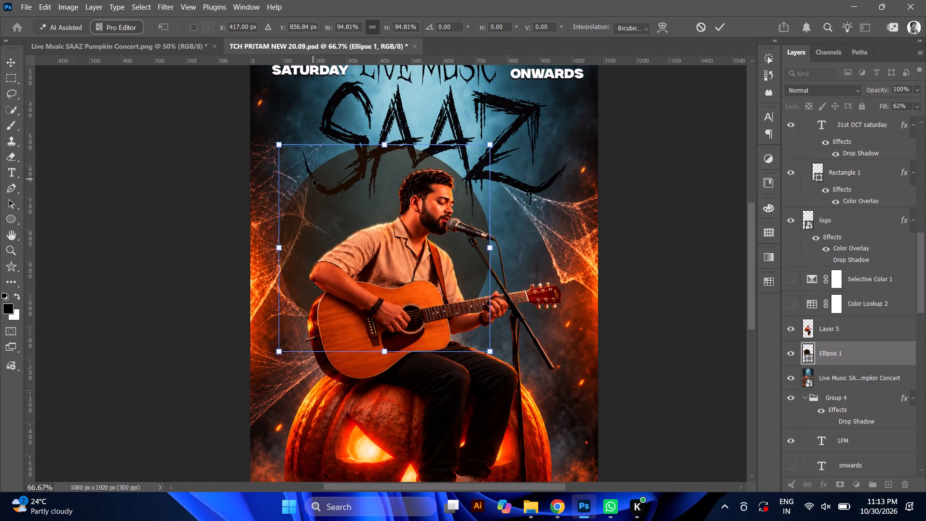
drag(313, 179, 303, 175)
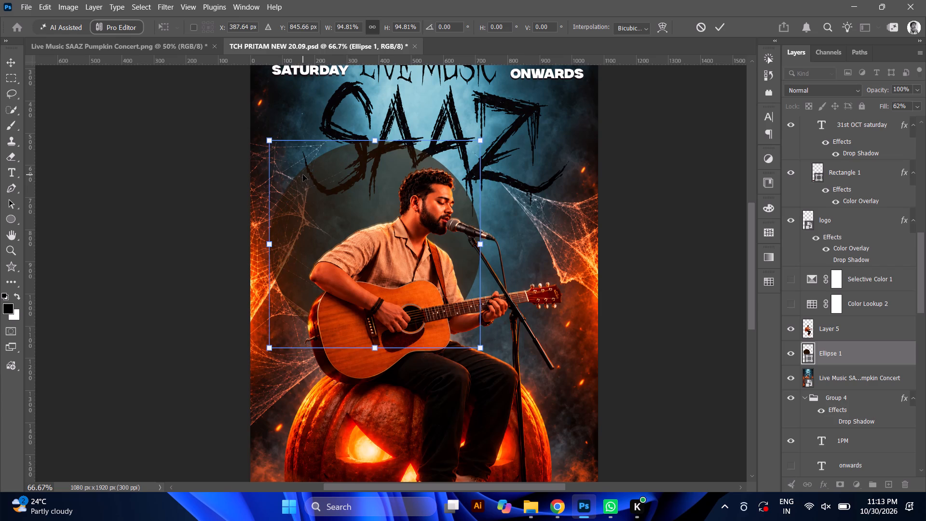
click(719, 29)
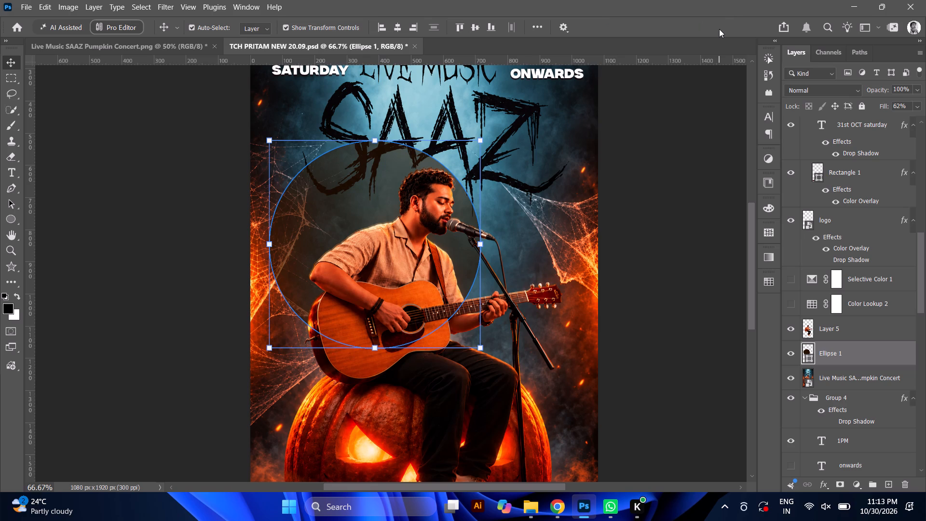
Set the Ellipse 1 layer's blend mode to Luminosity.
key(shift+minus)
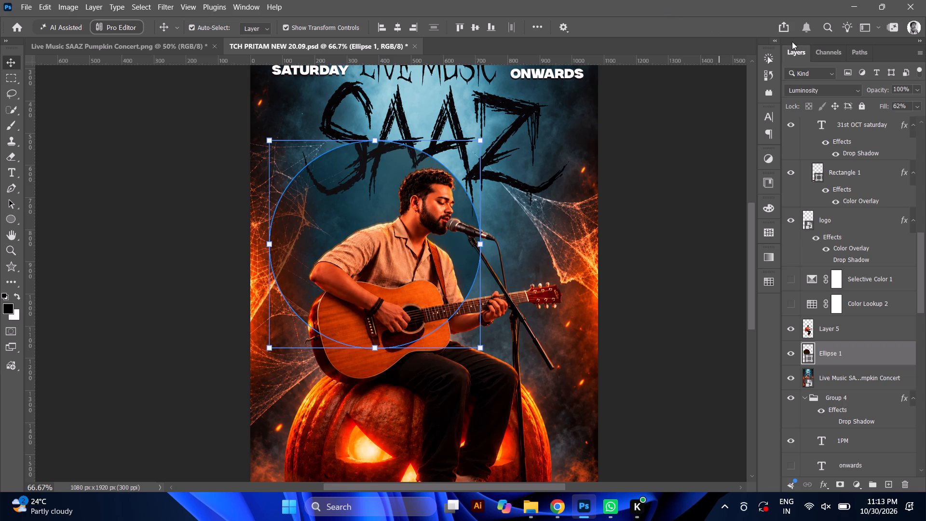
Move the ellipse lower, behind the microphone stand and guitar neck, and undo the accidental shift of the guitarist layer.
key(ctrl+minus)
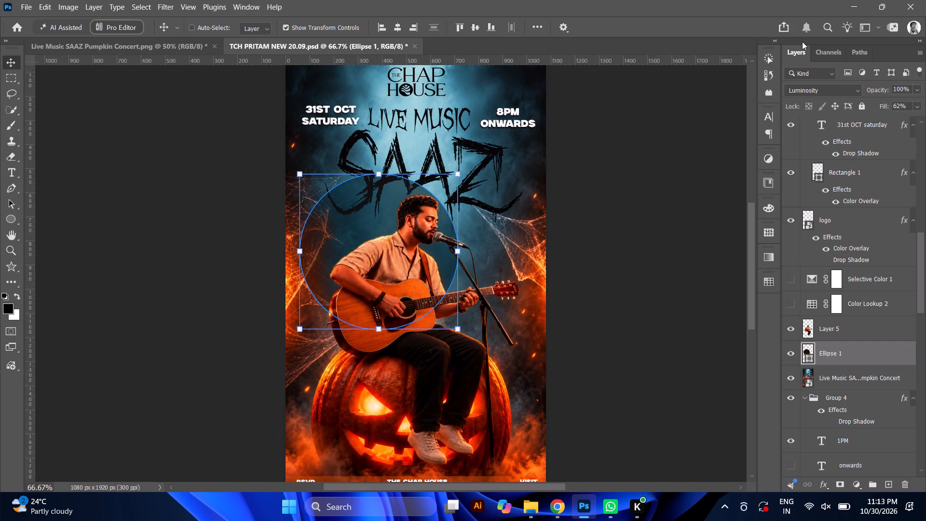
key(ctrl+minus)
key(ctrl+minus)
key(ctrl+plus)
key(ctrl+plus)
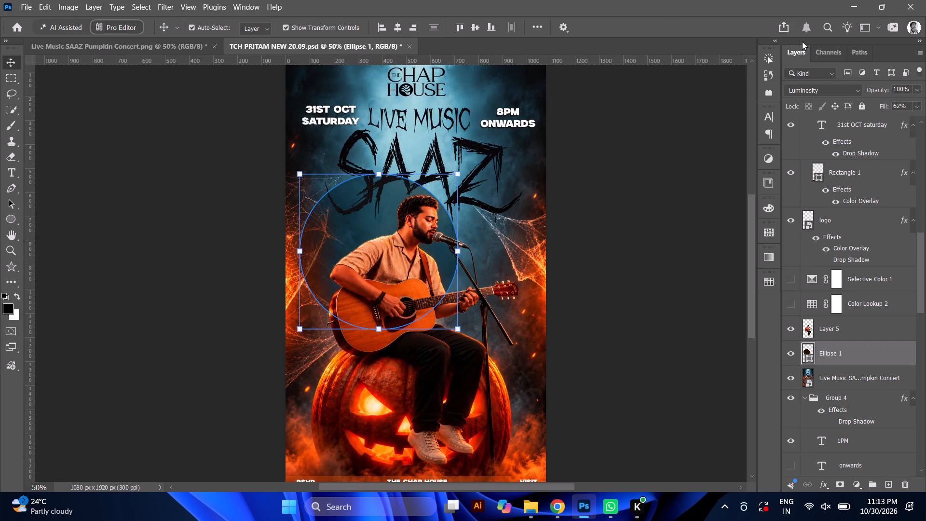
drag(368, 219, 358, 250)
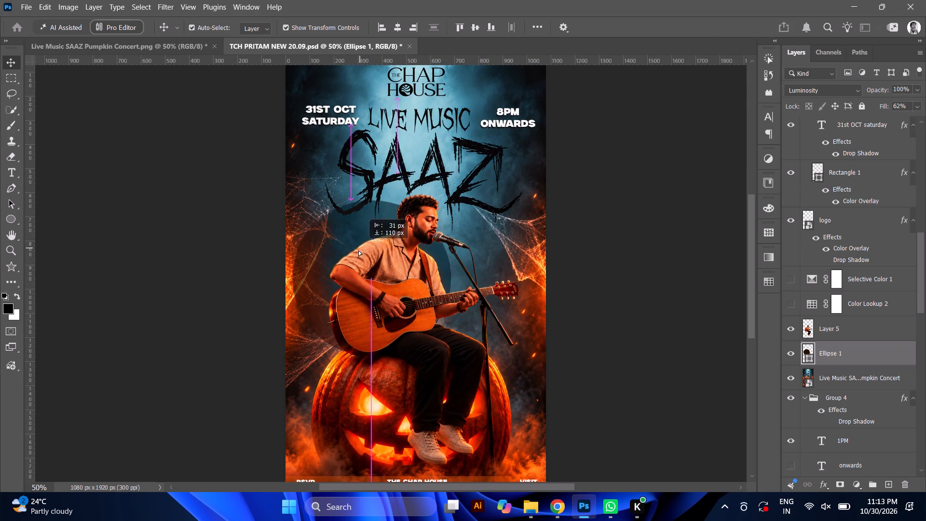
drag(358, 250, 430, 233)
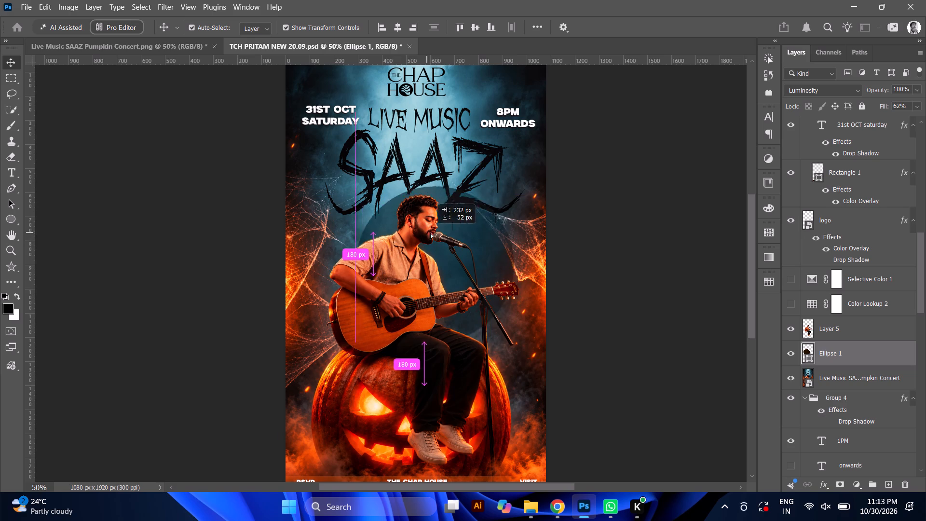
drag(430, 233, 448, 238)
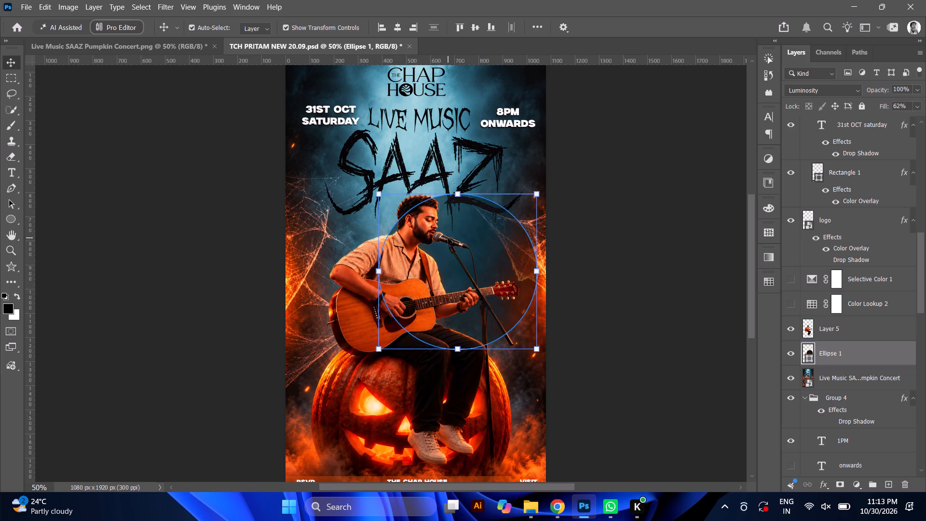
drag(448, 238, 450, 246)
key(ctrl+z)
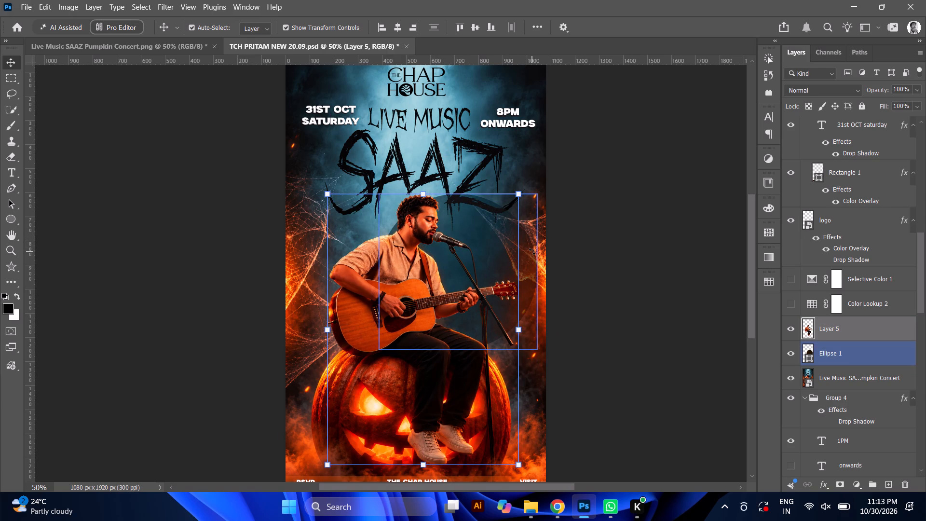
Scale Ellipse 1 up proportionally to about 219% and place it over the poster's upper half, at about X 537 px, Y 317 px.
ctrl+click(483, 250)
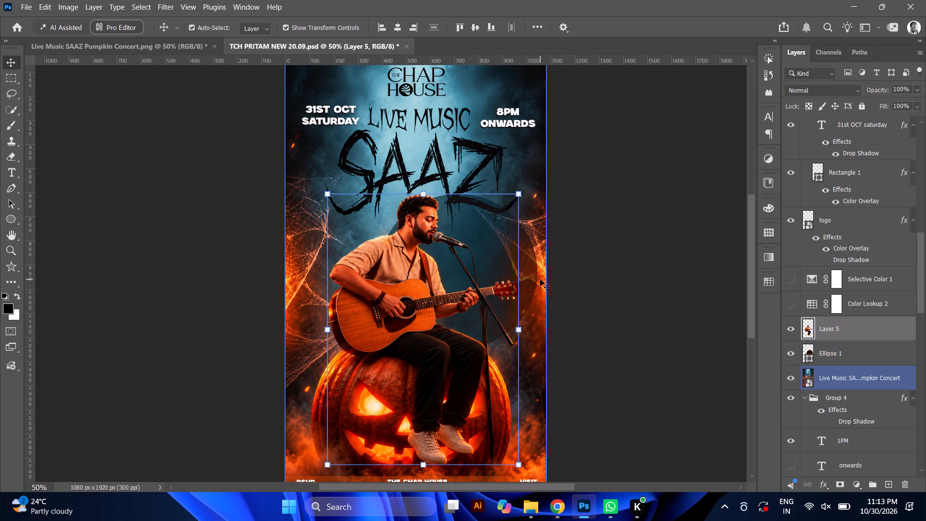
alt+click(531, 279)
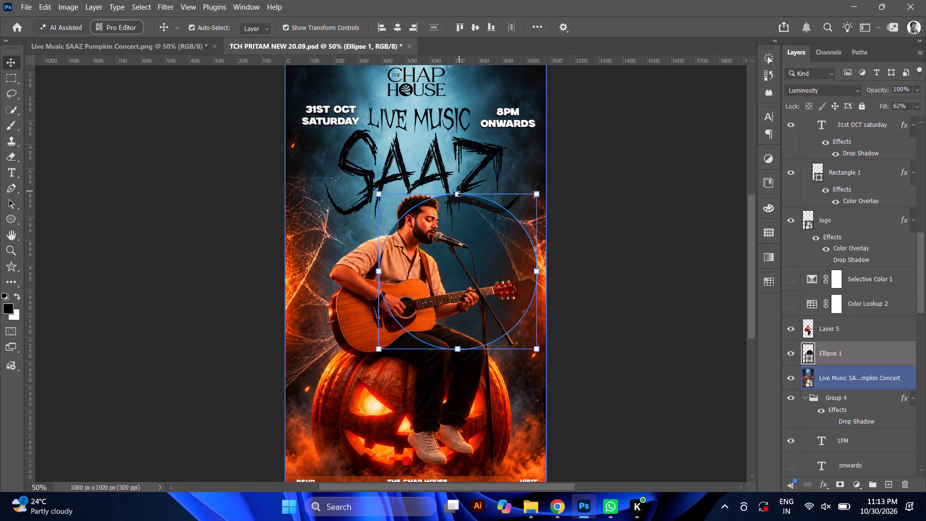
drag(460, 194, 464, 226)
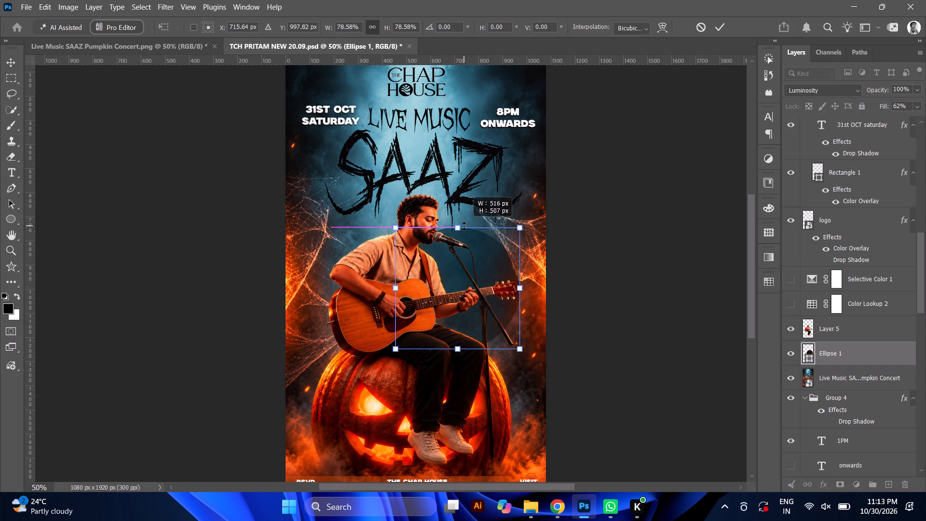
drag(464, 226, 389, 152)
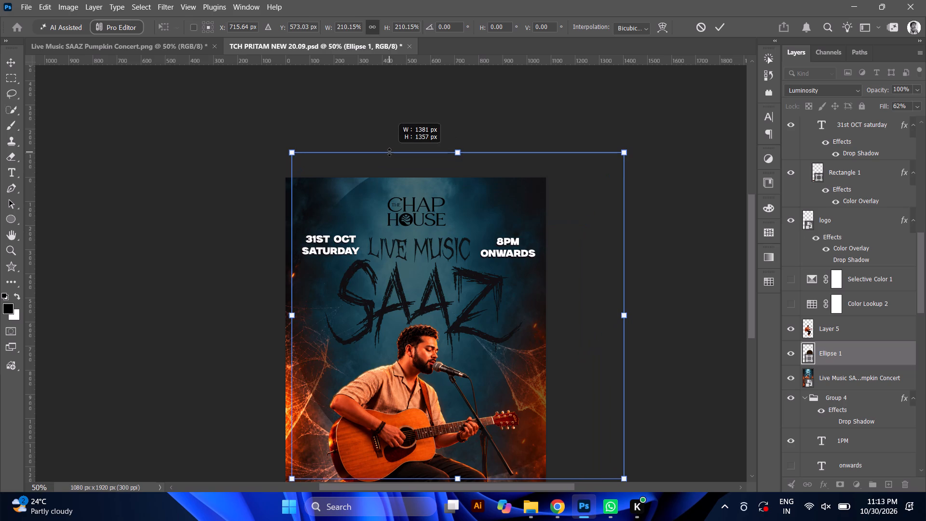
drag(389, 152, 385, 138)
drag(403, 164, 362, 110)
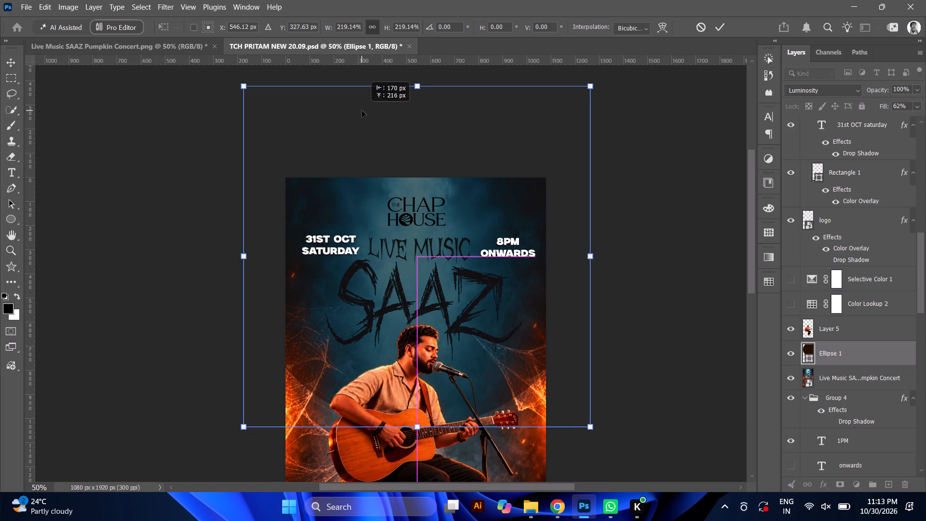
drag(362, 110, 360, 109)
key(ctrl+minus)
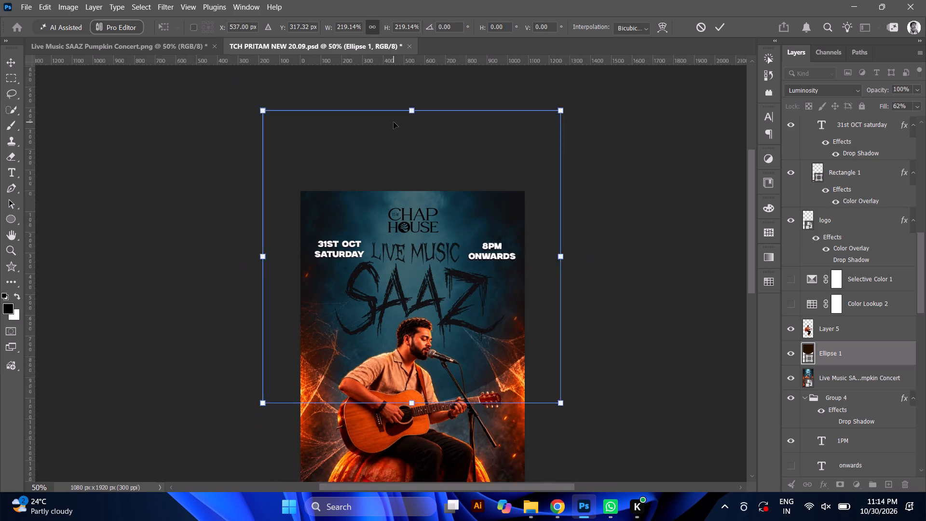
key(ctrl+minus)
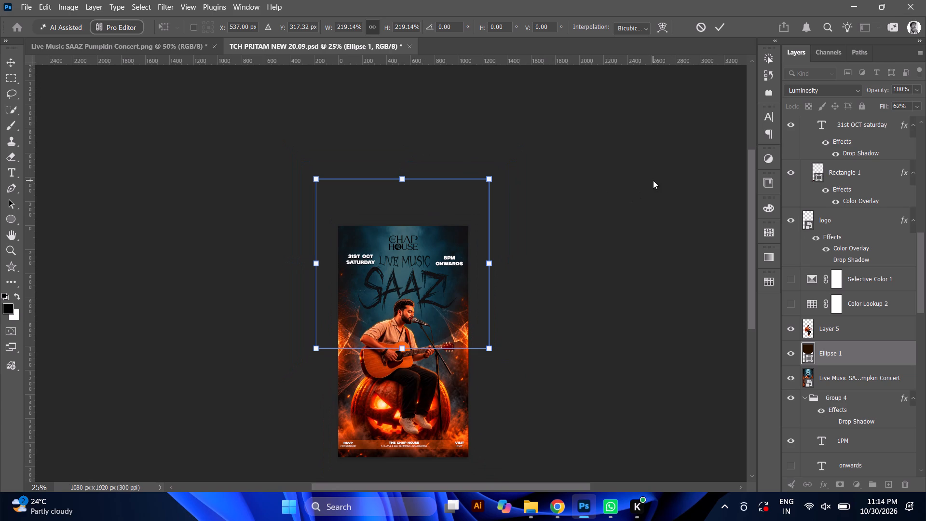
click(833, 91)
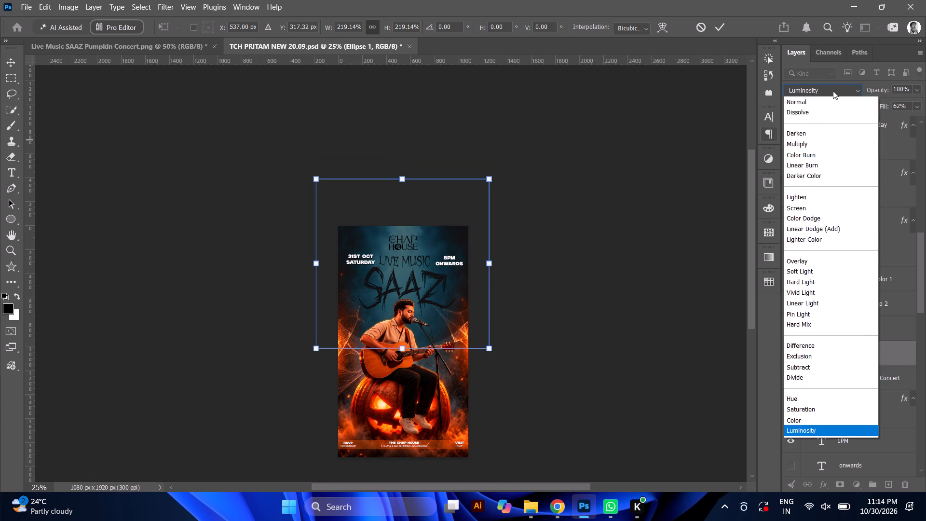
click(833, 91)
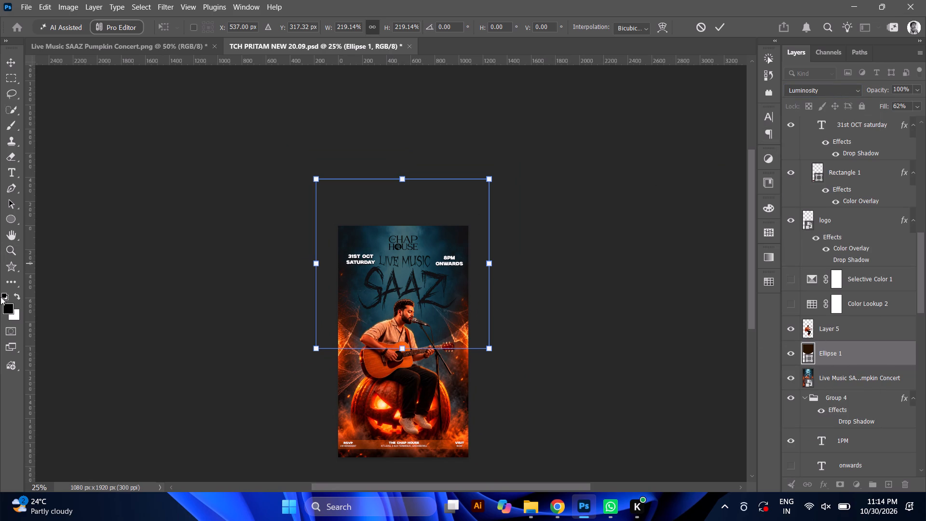
Apply the ellipse's transform, try a recent white swatch as its fill and change the fill to black.
click(14, 215)
click(255, 33)
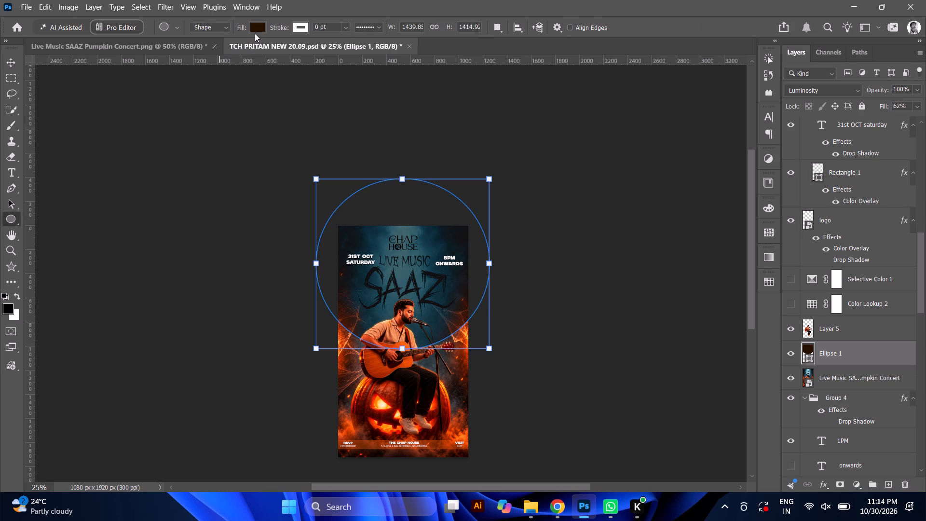
click(257, 27)
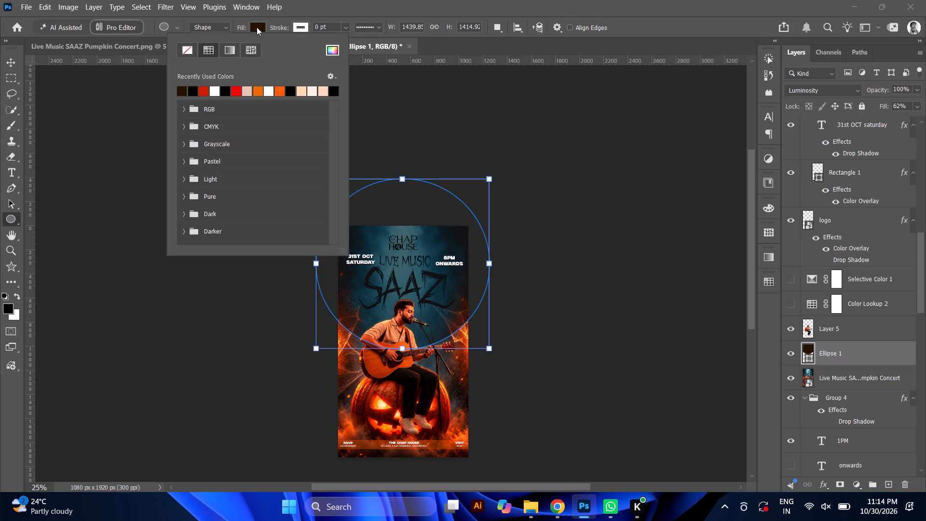
click(212, 90)
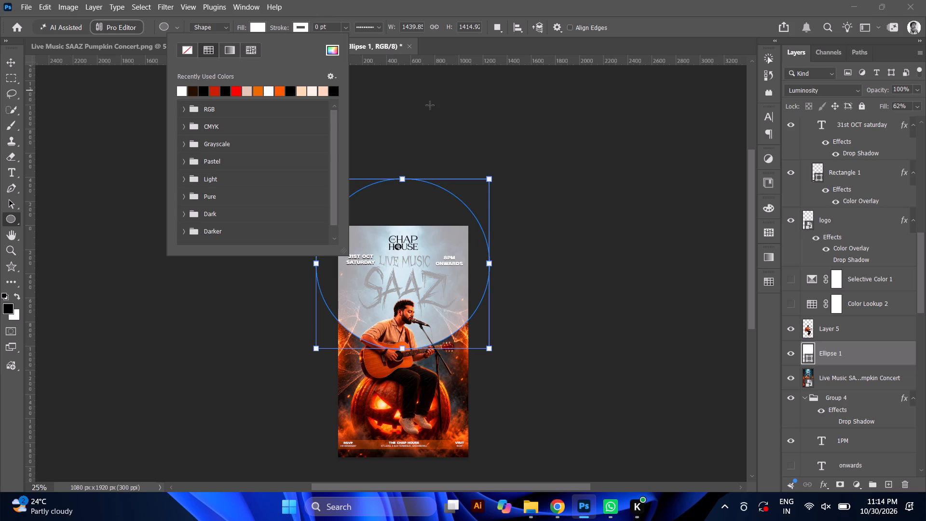
key(ctrl+plus)
click(206, 91)
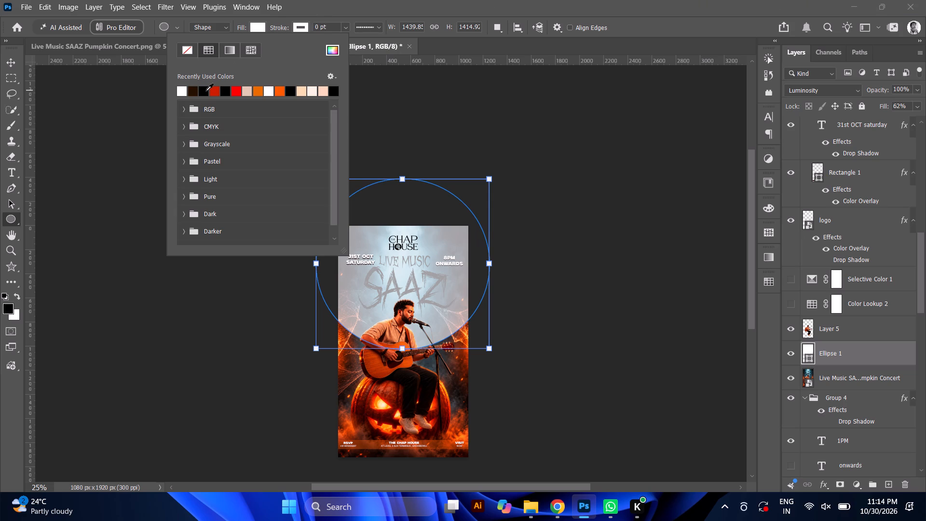
click(206, 91)
click(206, 91)
click(206, 91)
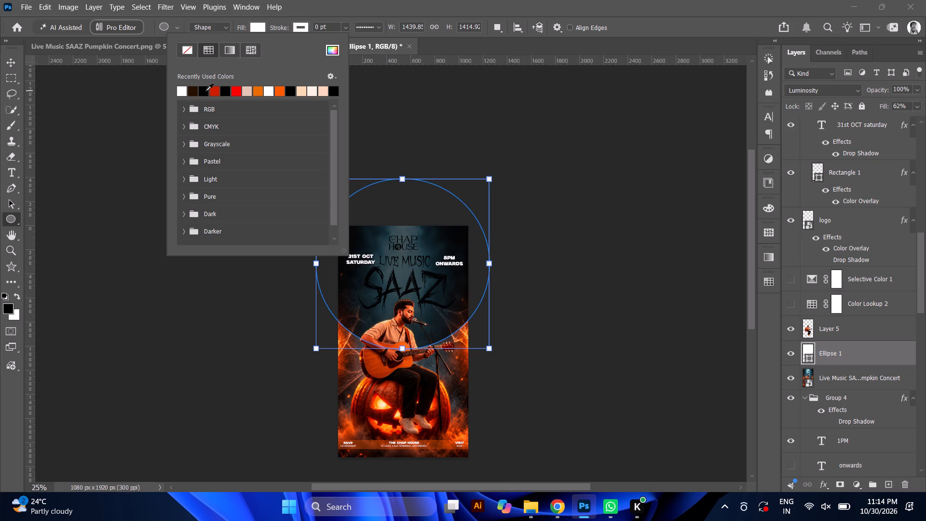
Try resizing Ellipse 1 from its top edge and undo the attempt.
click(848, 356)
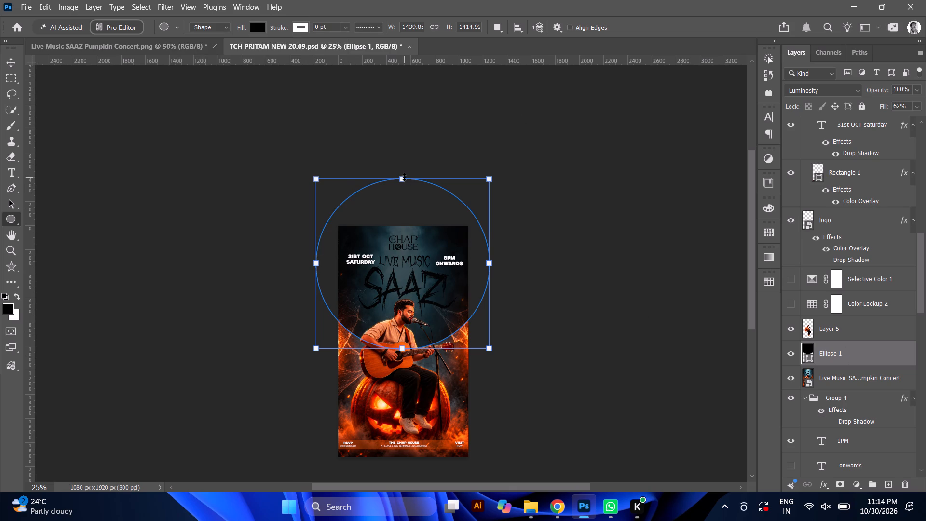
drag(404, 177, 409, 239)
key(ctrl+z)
Scale Ellipse 1 down proportionally to about 41% and place it behind the guitarist, at about X 361 px, Y 981 px.
click(10, 62)
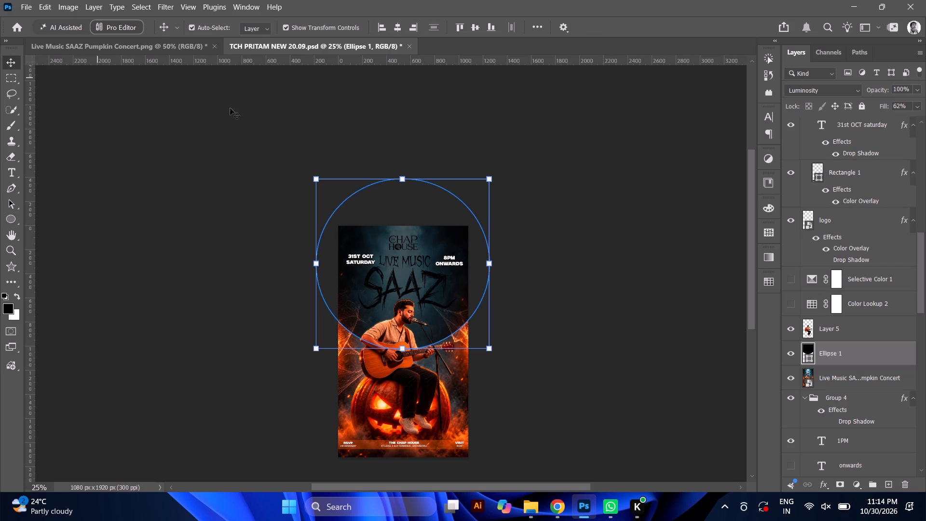
click(404, 178)
drag(404, 178, 405, 185)
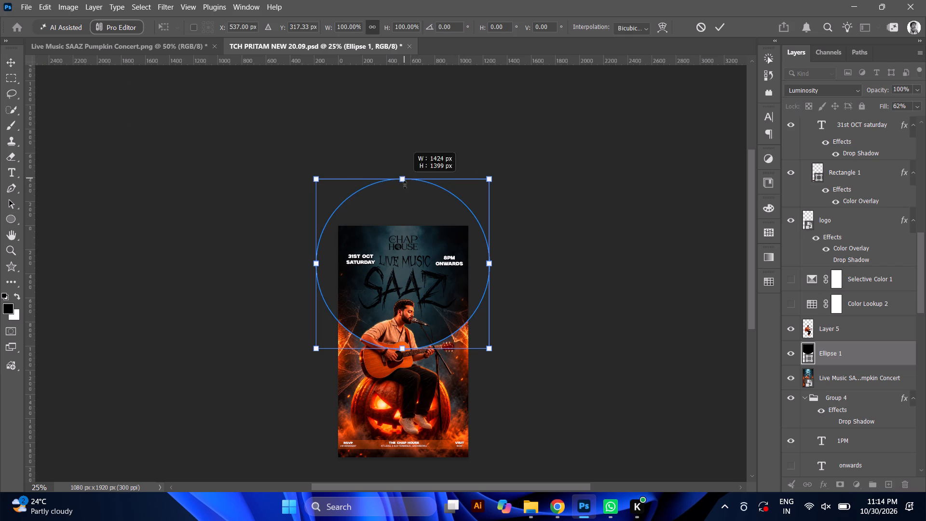
drag(405, 185, 422, 303)
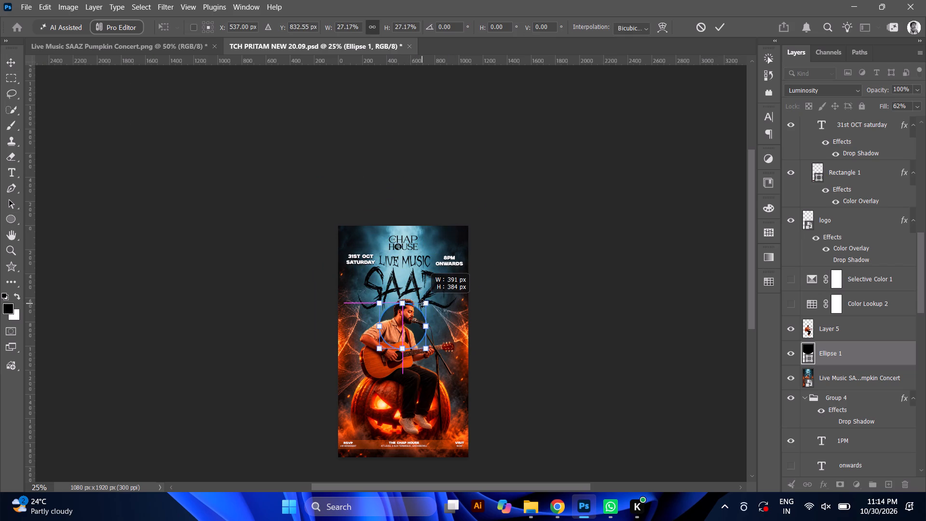
drag(422, 303, 401, 264)
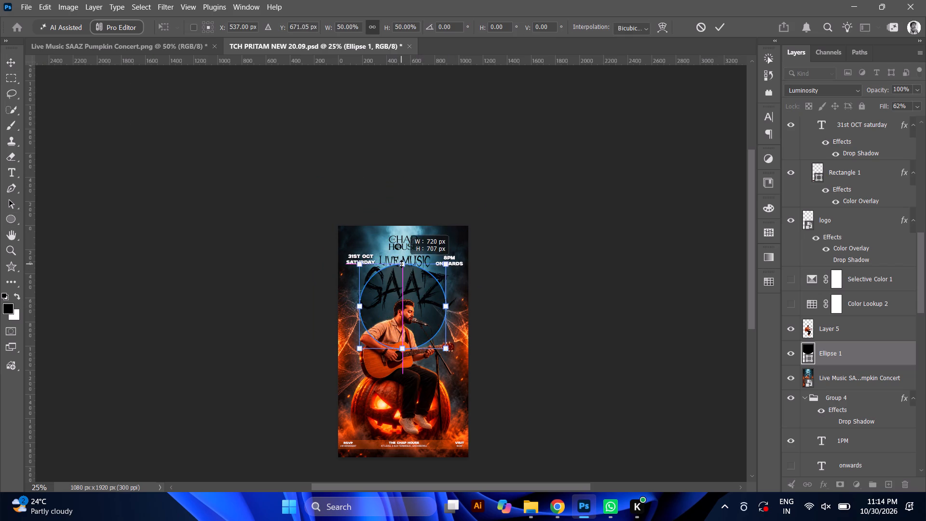
drag(401, 264, 408, 311)
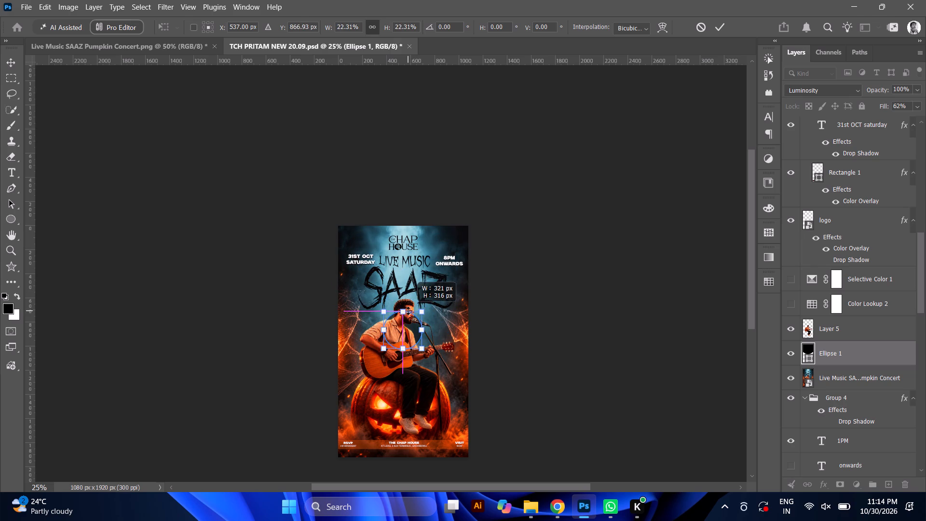
drag(408, 311, 408, 298)
drag(399, 326, 379, 337)
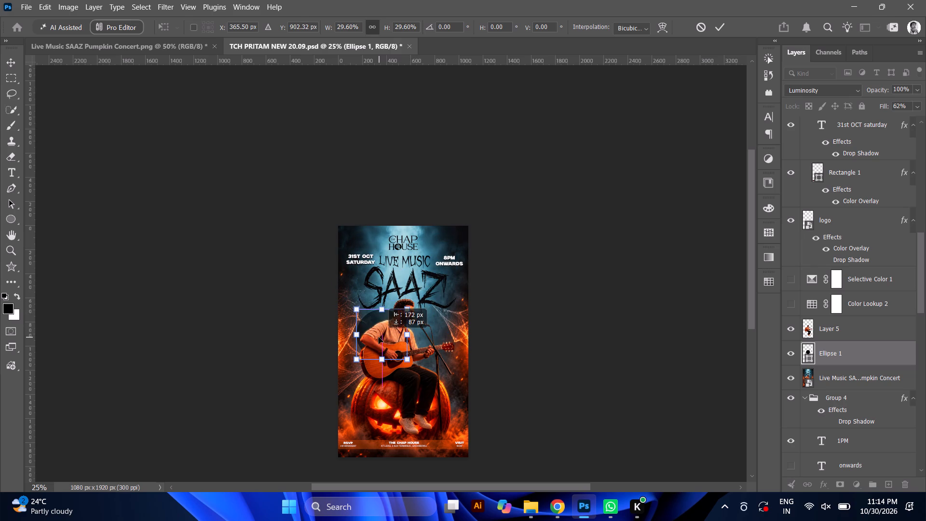
drag(379, 337, 378, 337)
drag(382, 363, 392, 411)
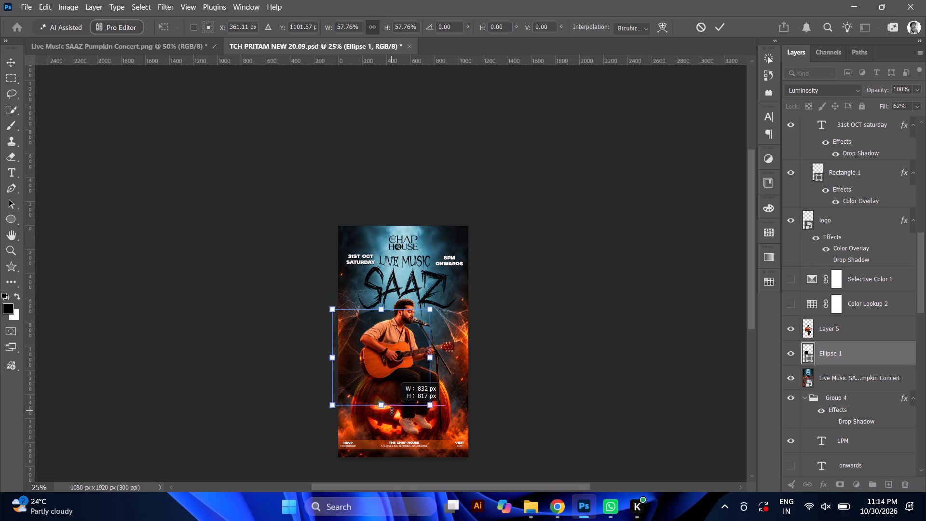
drag(392, 411, 399, 376)
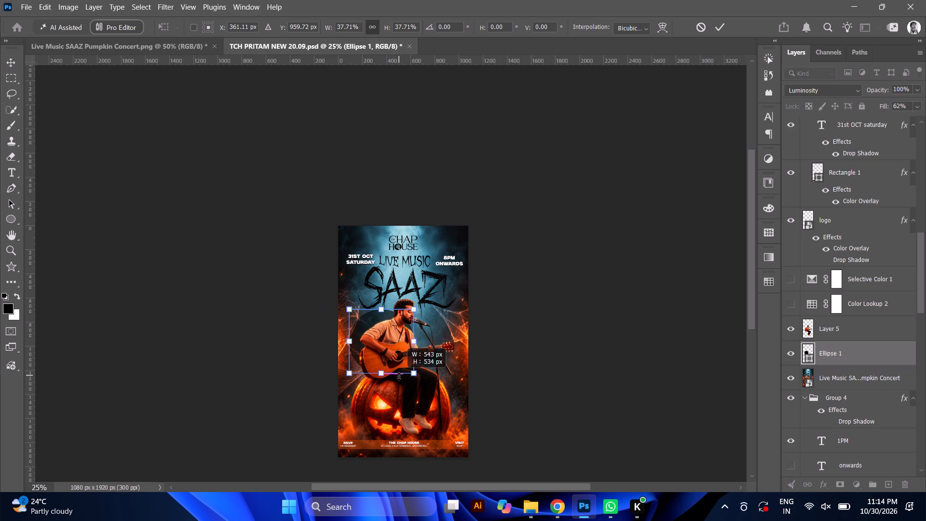
drag(399, 376, 401, 382)
Apply the ellipse's transform and hide the Ellipse 1 layer.
key(ctrl+plus)
key(ctrl+plus)
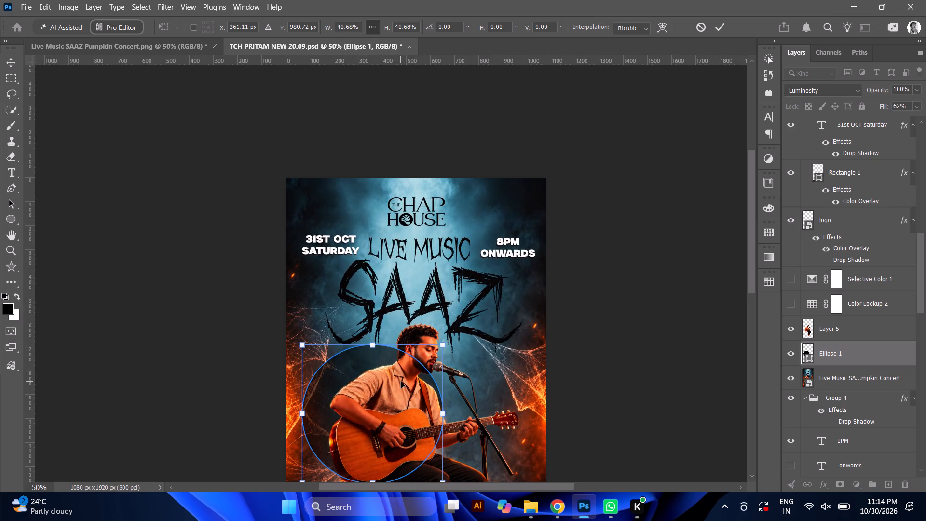
key(ctrl+minus)
key(ctrl+minus)
key(ctrl+minus)
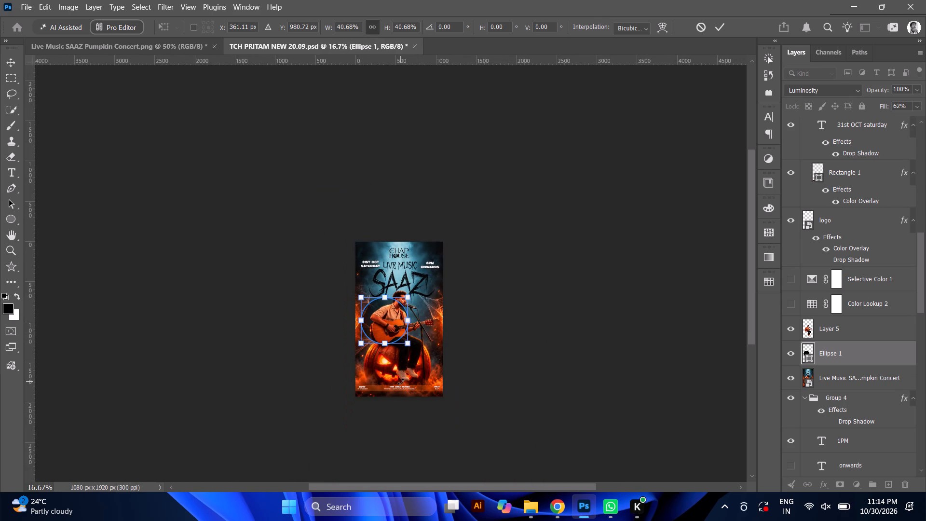
key(ctrl+plus)
key(ctrl+plus)
key(ctrl+plus)
key(ctrl+plus)
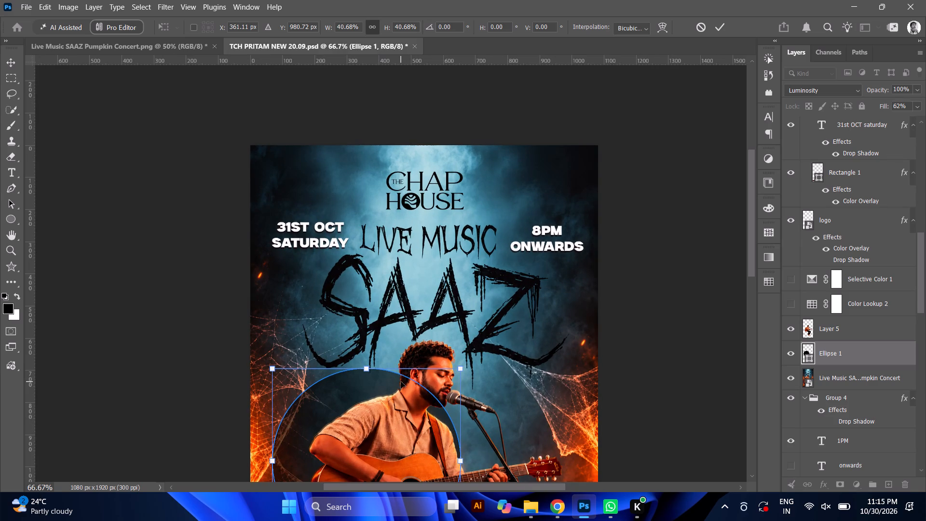
click(787, 353)
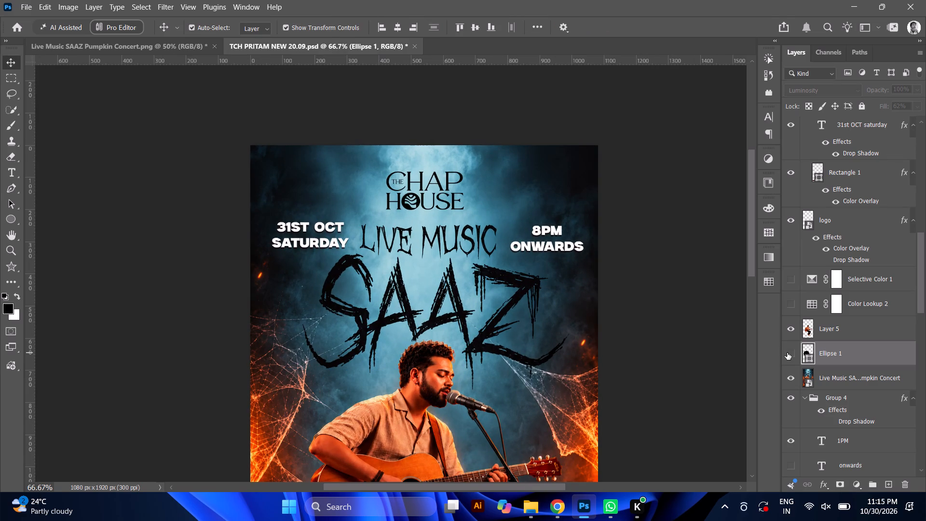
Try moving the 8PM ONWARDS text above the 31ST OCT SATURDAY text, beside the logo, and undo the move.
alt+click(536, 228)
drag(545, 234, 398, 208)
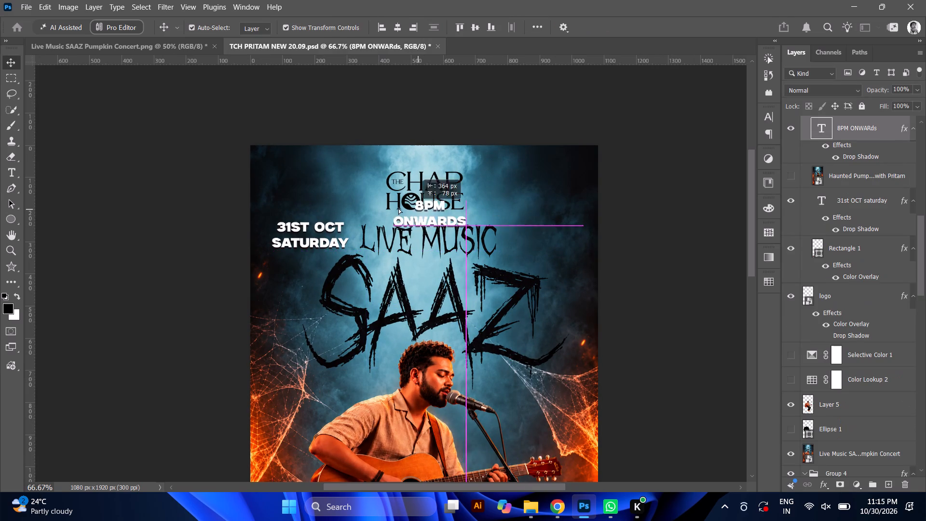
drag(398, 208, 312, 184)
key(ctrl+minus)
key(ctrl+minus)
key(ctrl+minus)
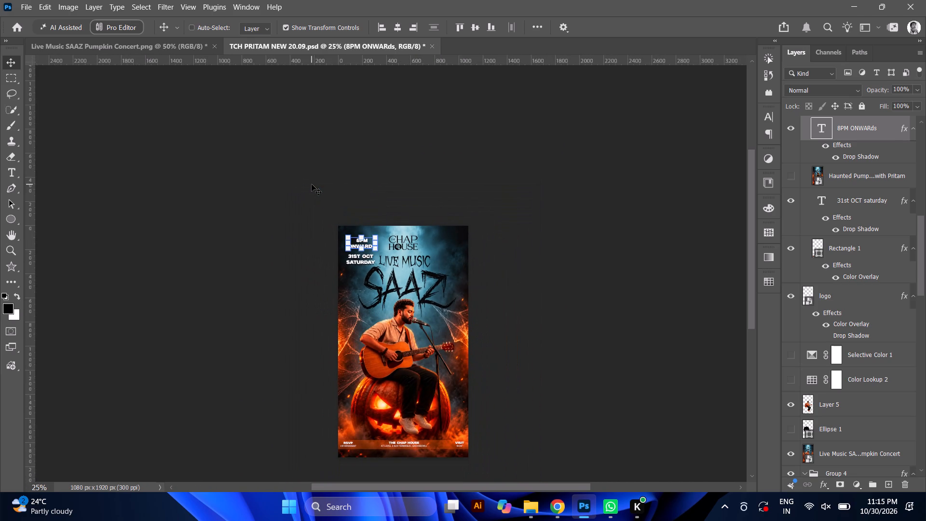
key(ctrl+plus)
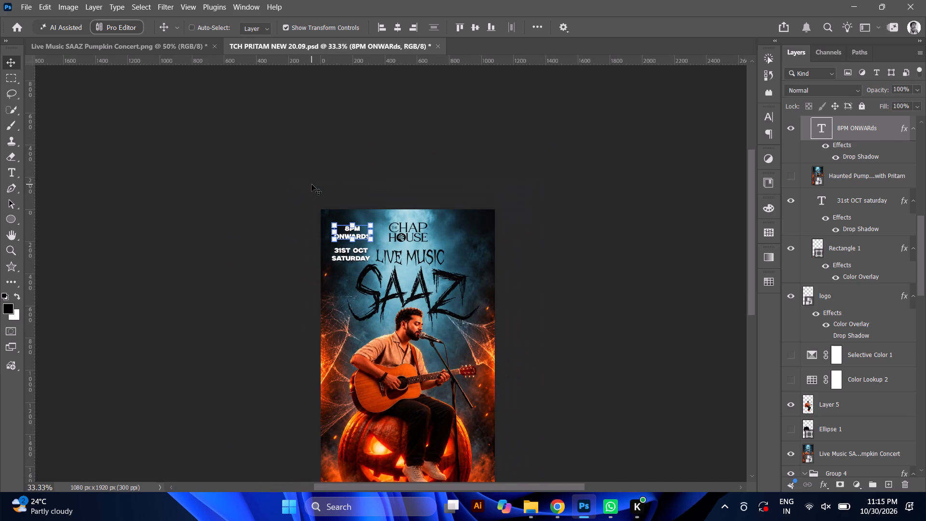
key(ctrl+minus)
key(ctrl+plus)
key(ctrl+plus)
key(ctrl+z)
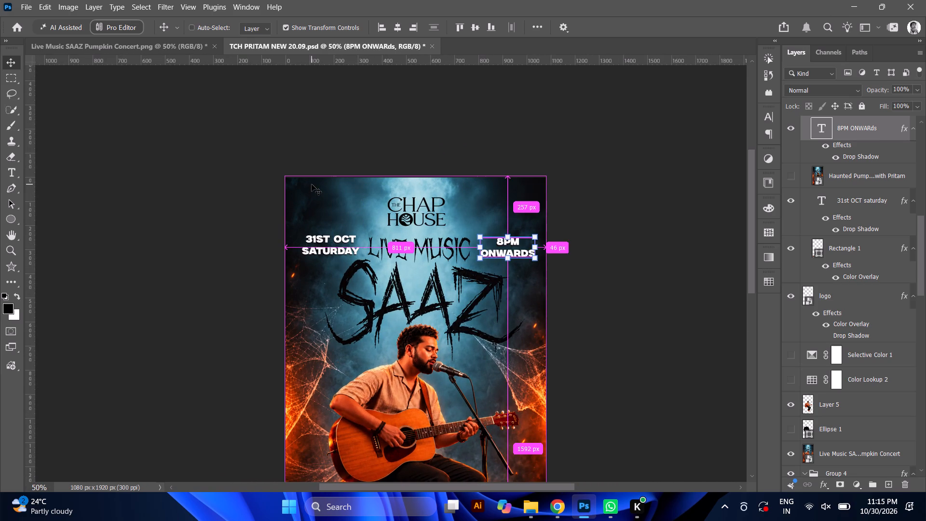
Nudge the 8PM ONWARDS text slightly upward to about Y 288 px.
key(ctrl+plus)
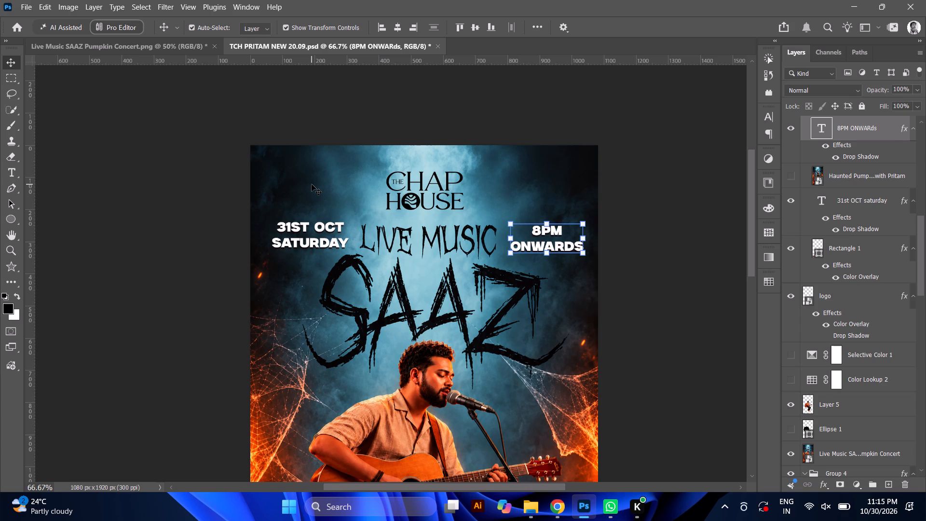
key(ctrl+minus)
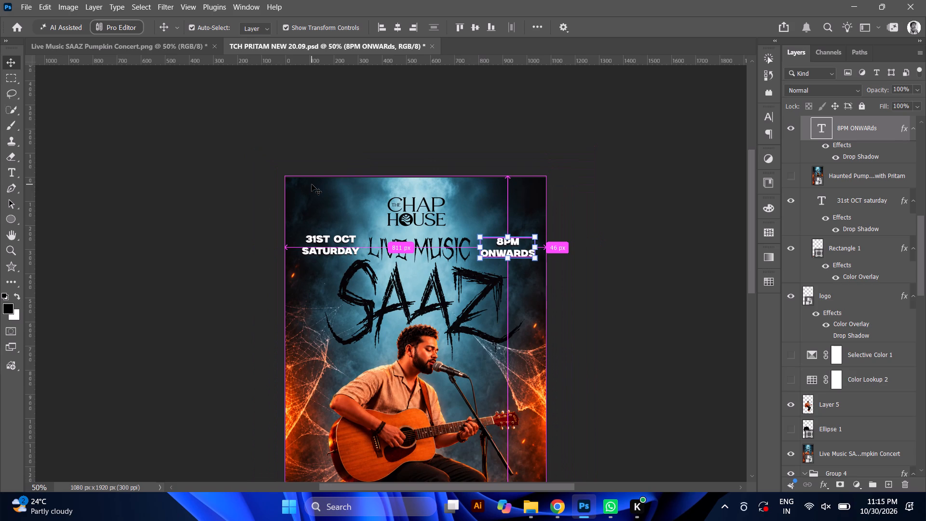
click(507, 255)
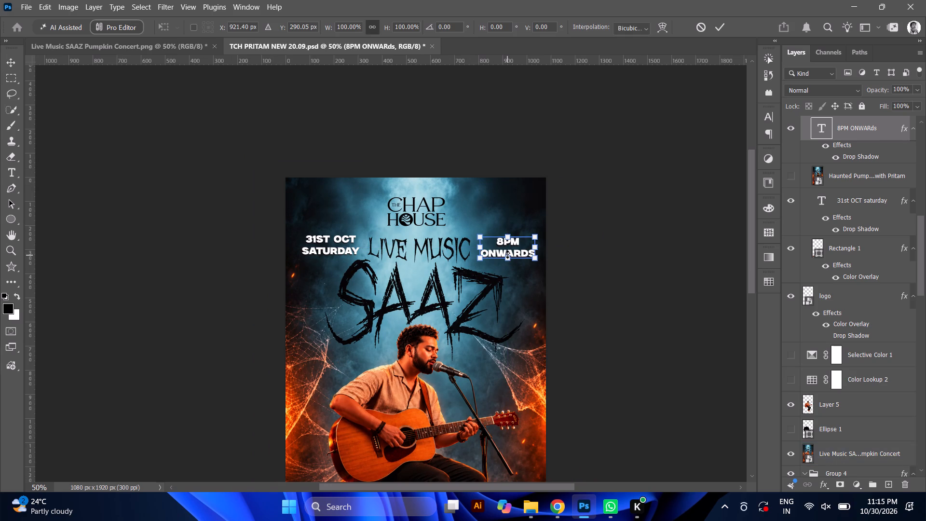
key(ctrl+z)
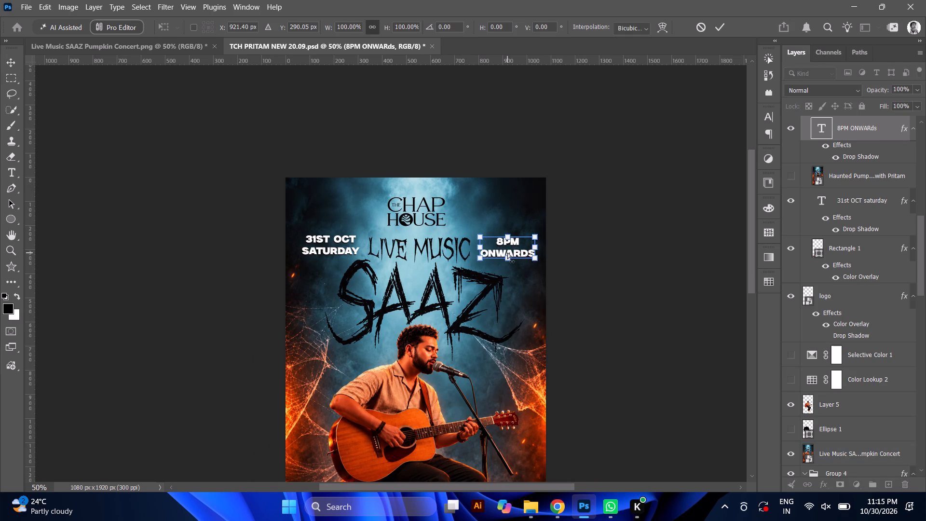
key(Up)
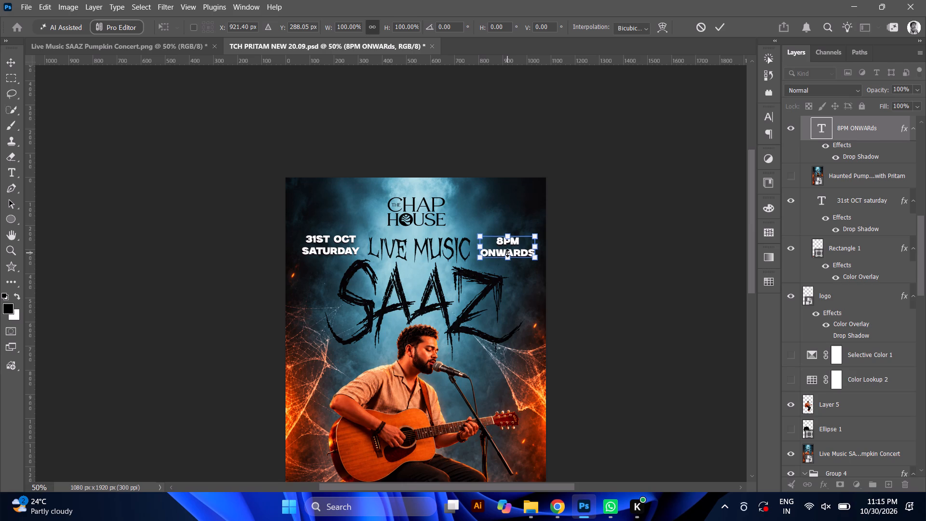
key(ctrl+minus)
key(ctrl+minus)
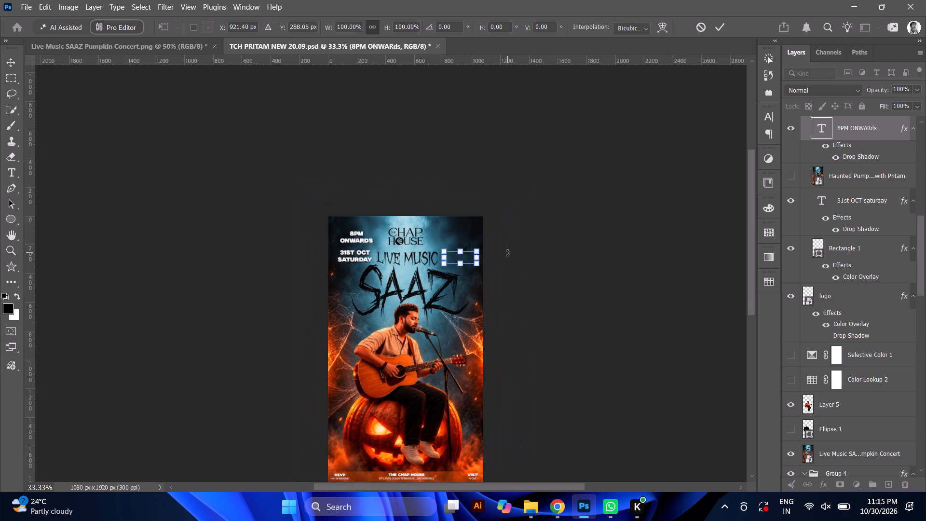
key(ctrl+plus)
key(ctrl+plus)
key(ctrl+plus)
key(ctrl+plus)
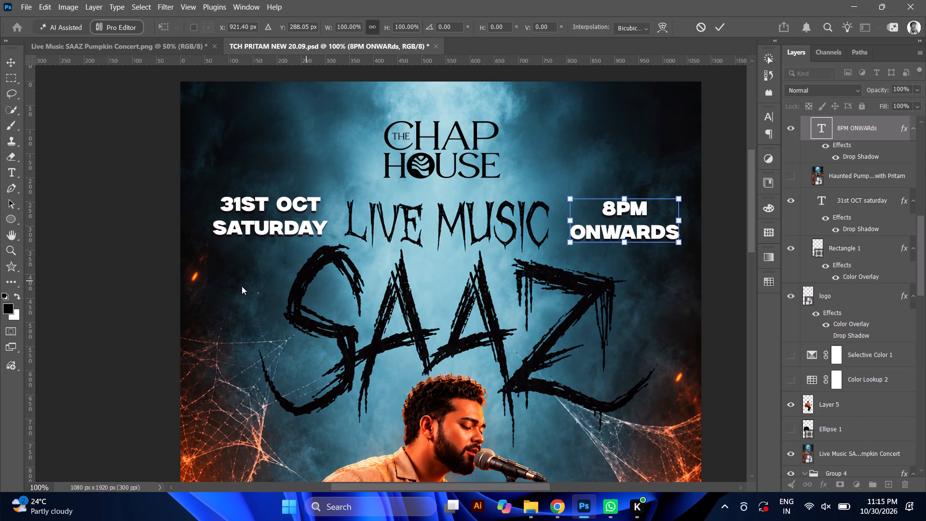
Change the font of the whole 31ST OCT SATURDAY text to 0Arame Stencil.
ctrl+click(256, 228)
key(t)
click(14, 173)
click(249, 208)
key(ctrl+a)
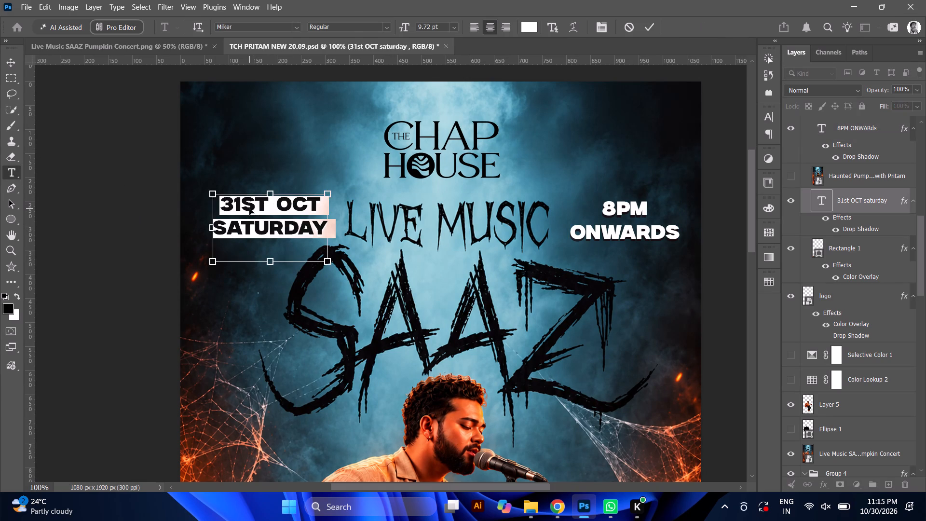
click(297, 27)
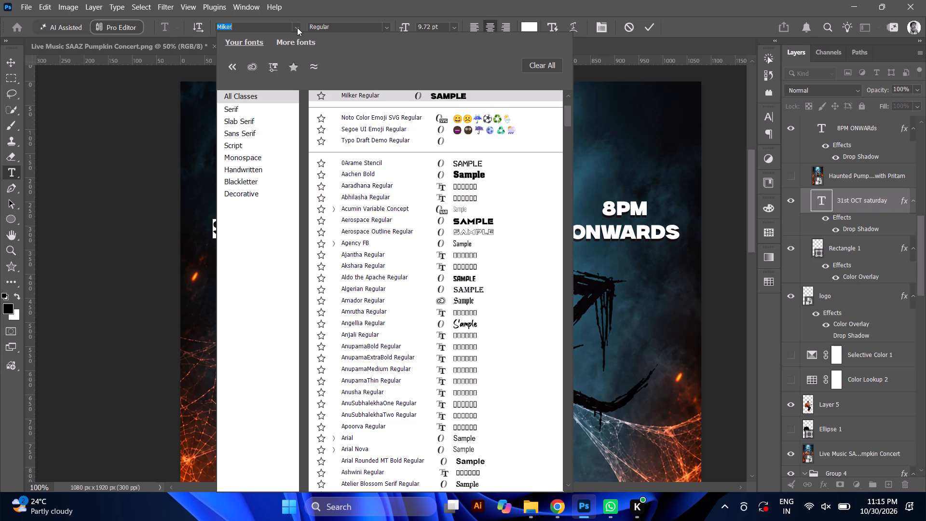
click(153, 201)
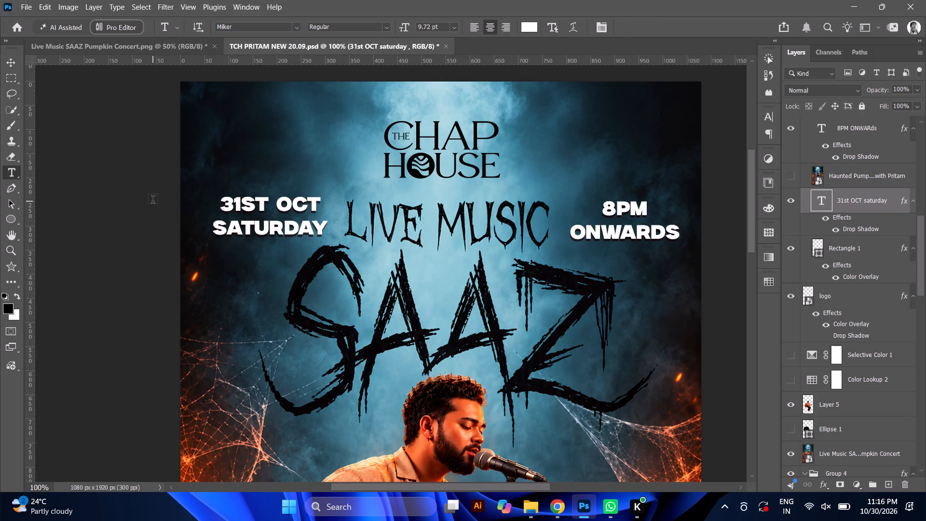
drag(359, 490, 318, 484)
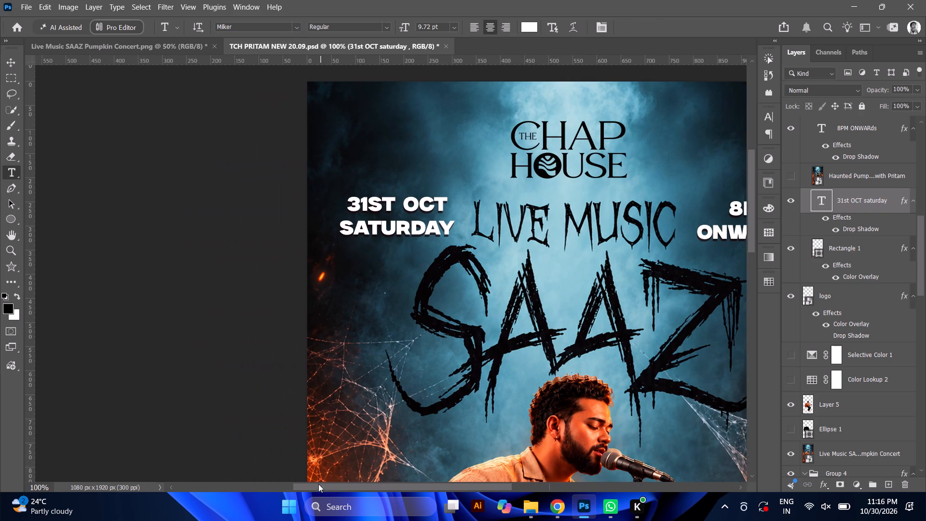
drag(318, 484, 303, 477)
click(439, 233)
key(ctrl+a)
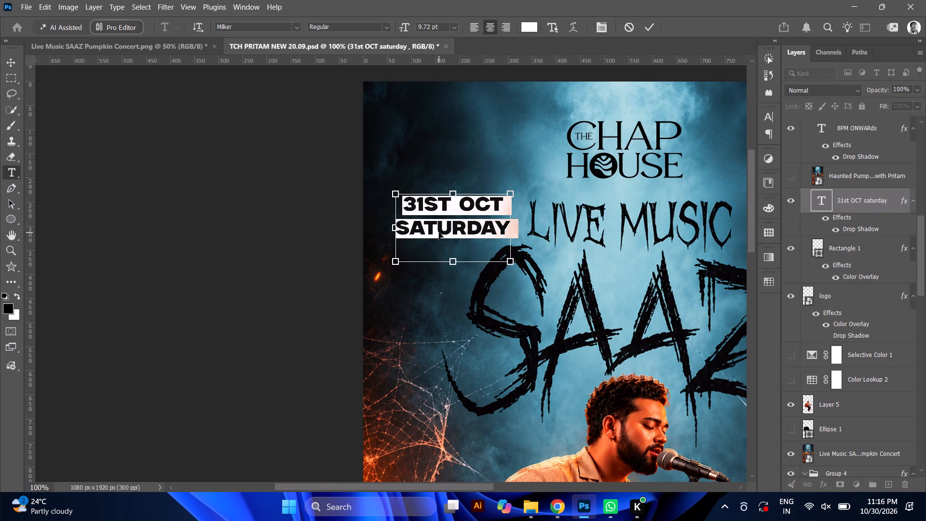
click(298, 29)
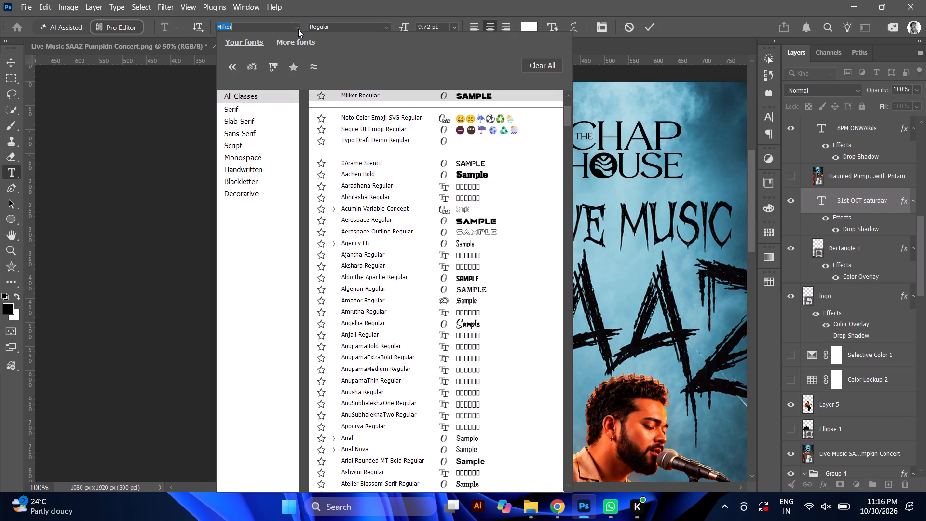
click(447, 164)
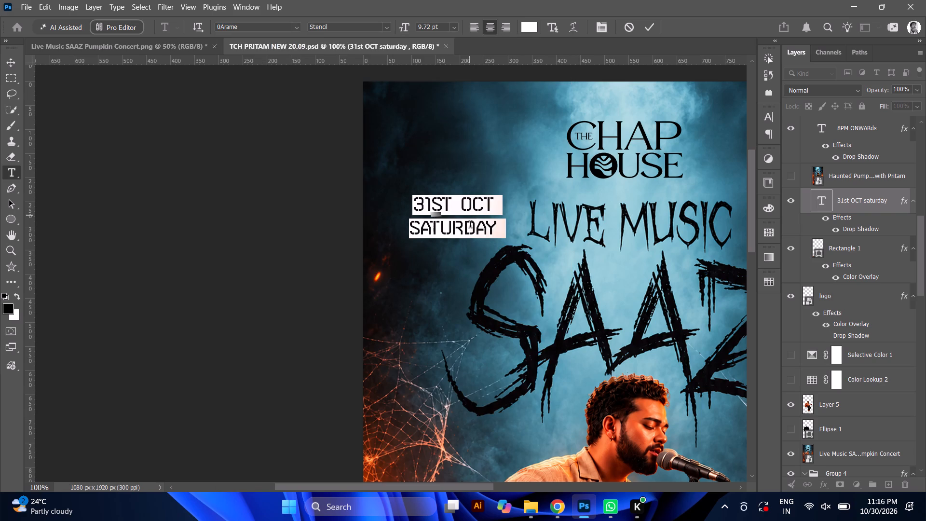
click(458, 214)
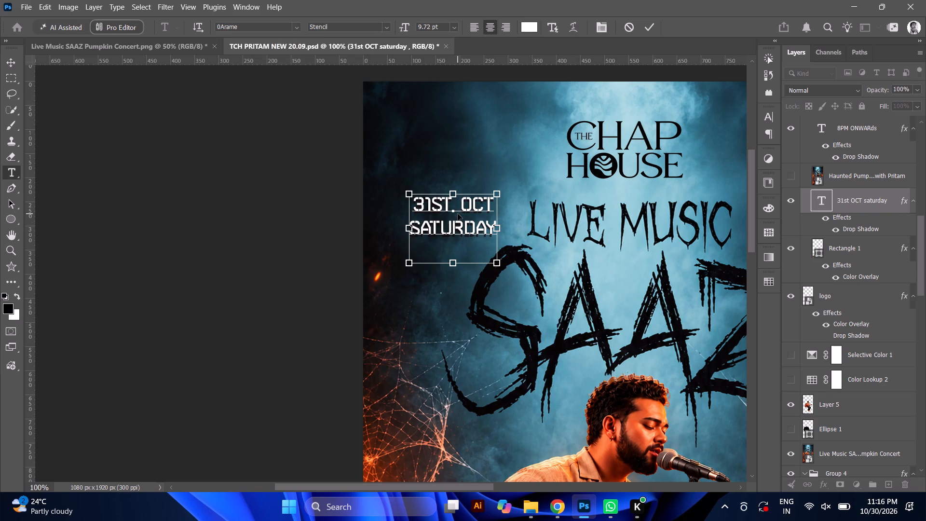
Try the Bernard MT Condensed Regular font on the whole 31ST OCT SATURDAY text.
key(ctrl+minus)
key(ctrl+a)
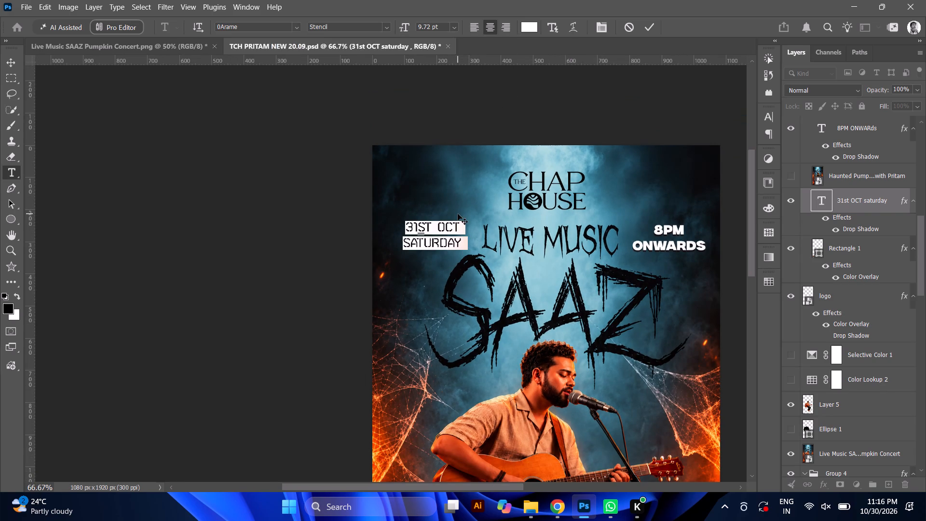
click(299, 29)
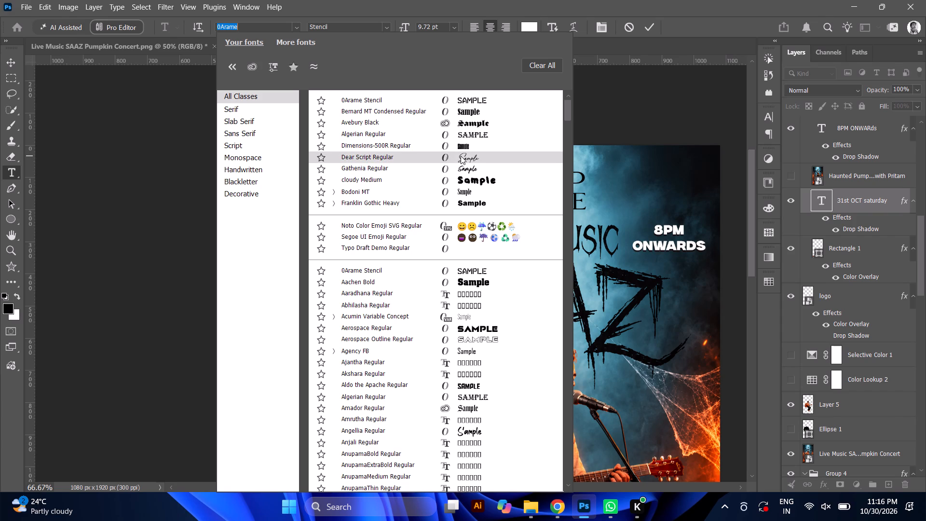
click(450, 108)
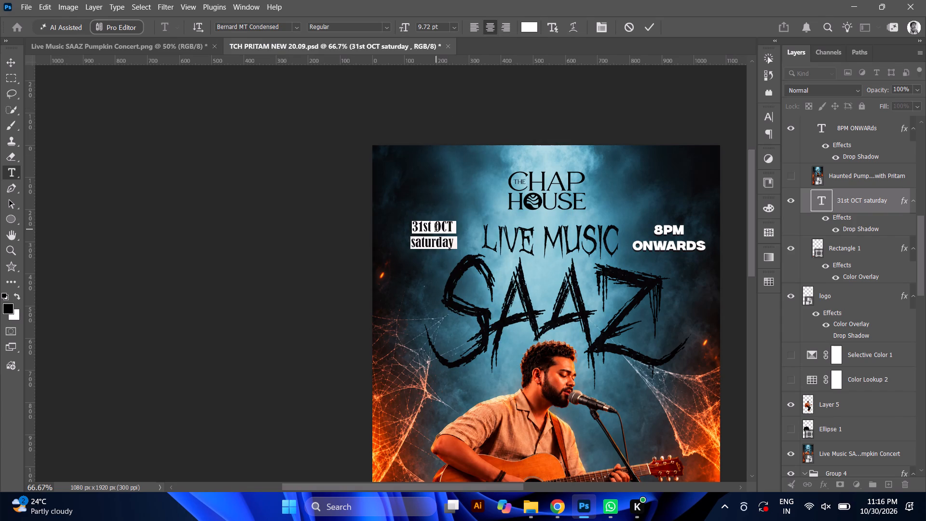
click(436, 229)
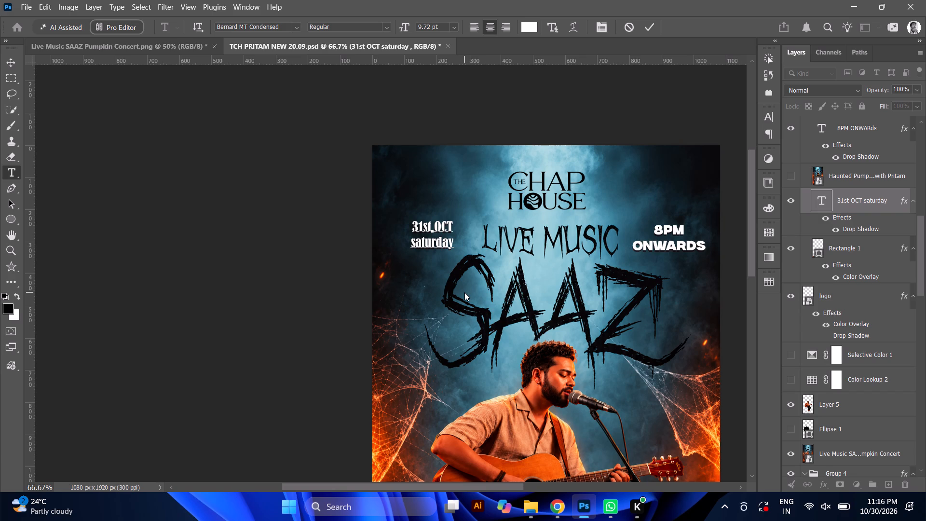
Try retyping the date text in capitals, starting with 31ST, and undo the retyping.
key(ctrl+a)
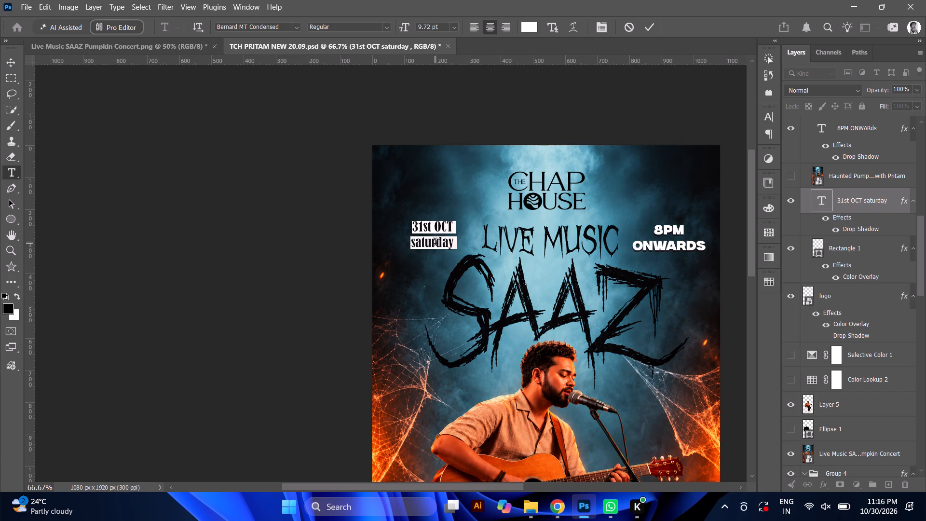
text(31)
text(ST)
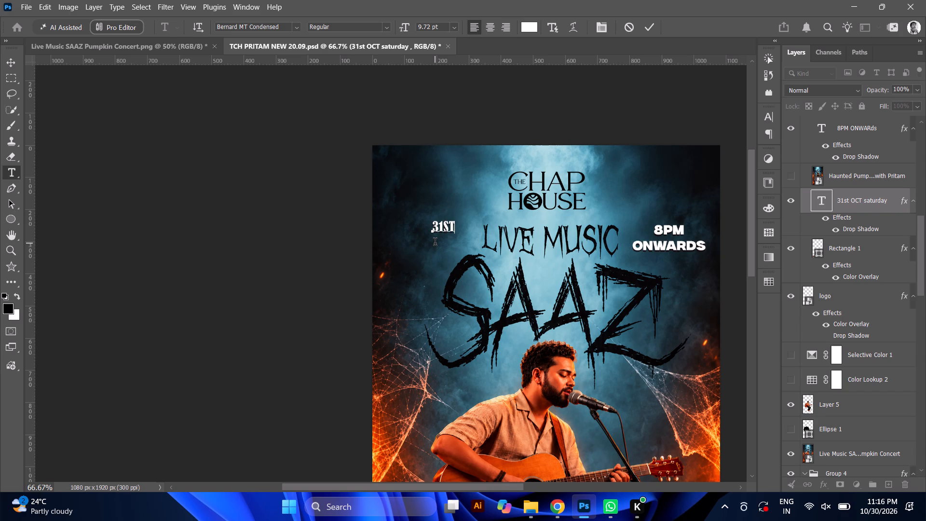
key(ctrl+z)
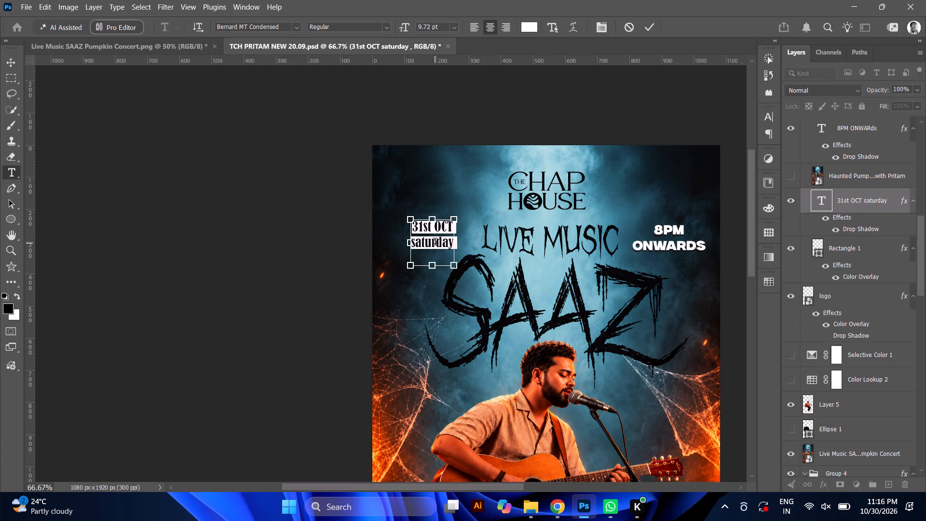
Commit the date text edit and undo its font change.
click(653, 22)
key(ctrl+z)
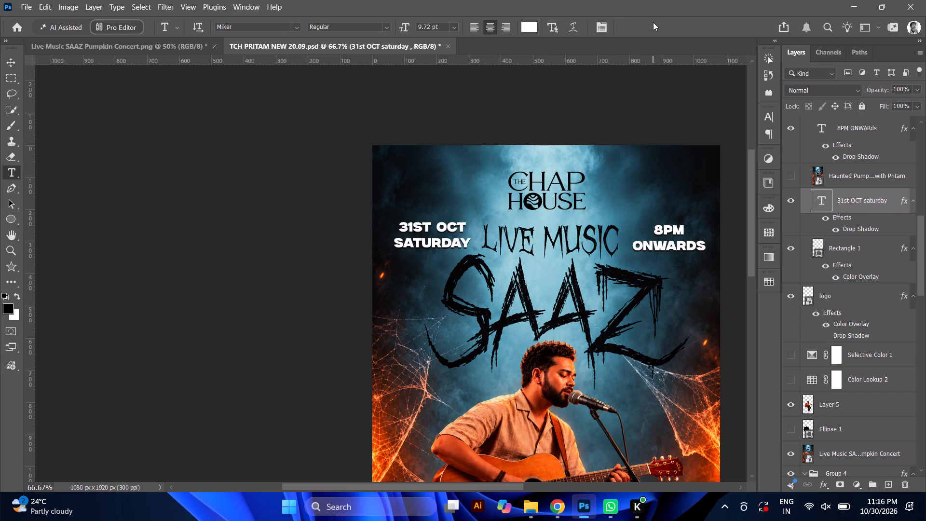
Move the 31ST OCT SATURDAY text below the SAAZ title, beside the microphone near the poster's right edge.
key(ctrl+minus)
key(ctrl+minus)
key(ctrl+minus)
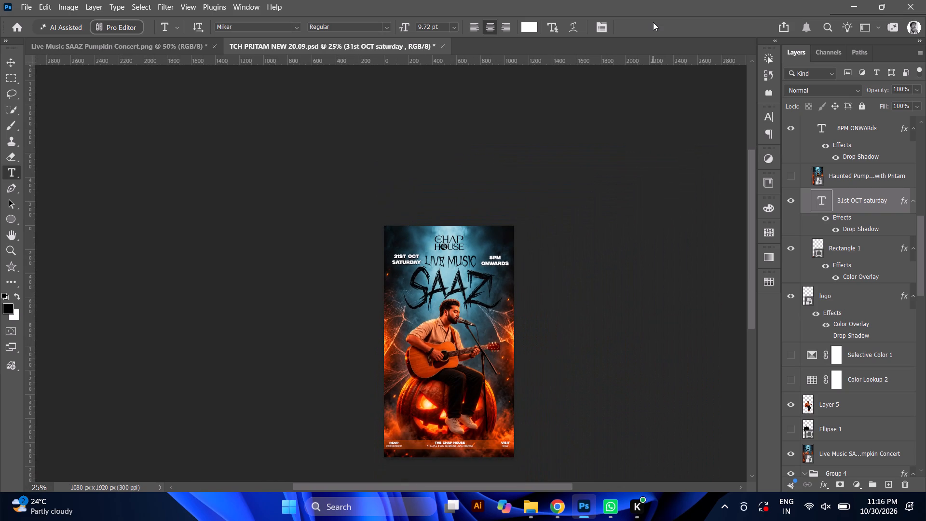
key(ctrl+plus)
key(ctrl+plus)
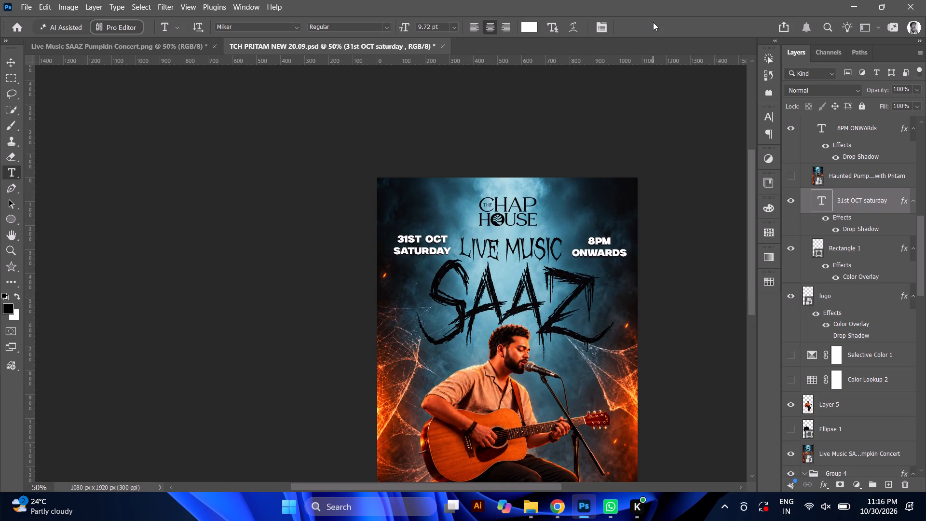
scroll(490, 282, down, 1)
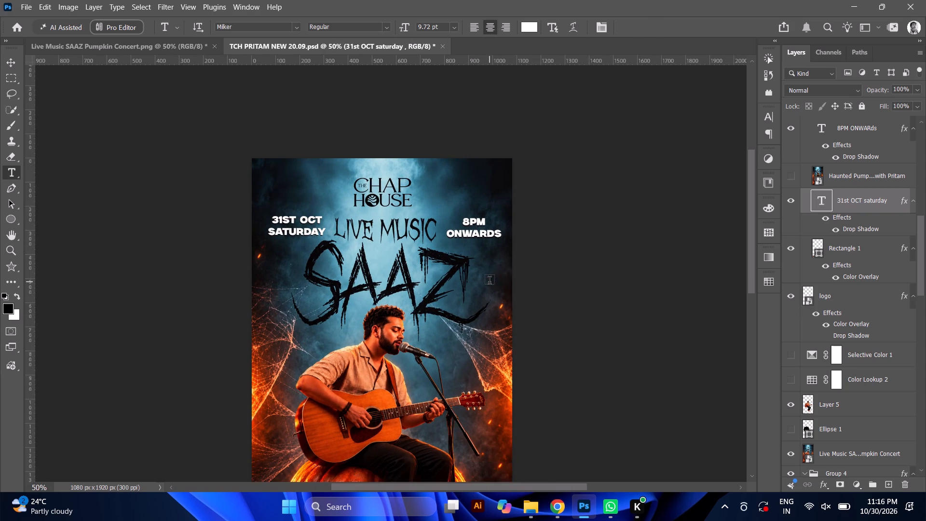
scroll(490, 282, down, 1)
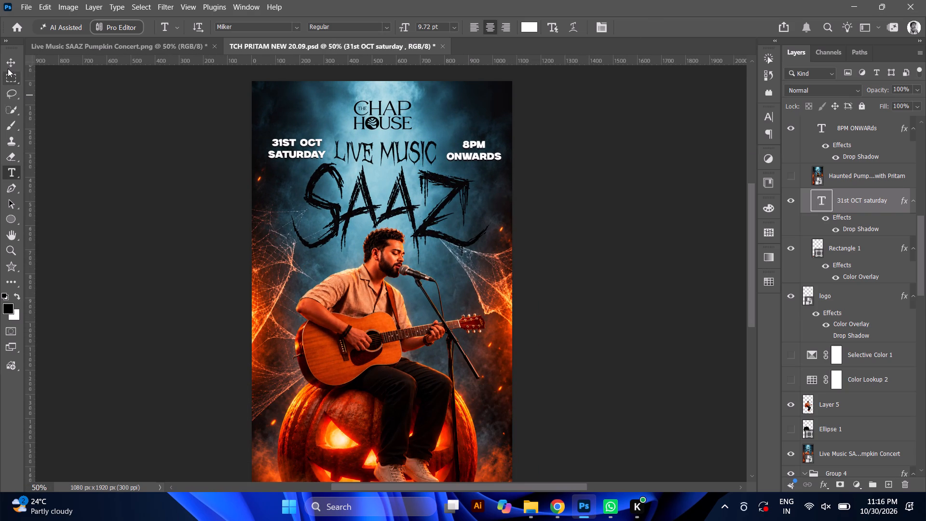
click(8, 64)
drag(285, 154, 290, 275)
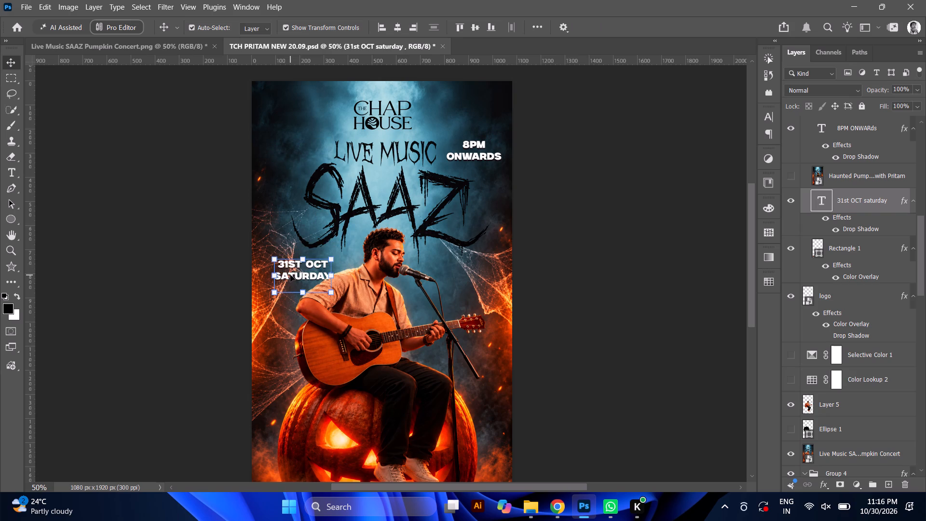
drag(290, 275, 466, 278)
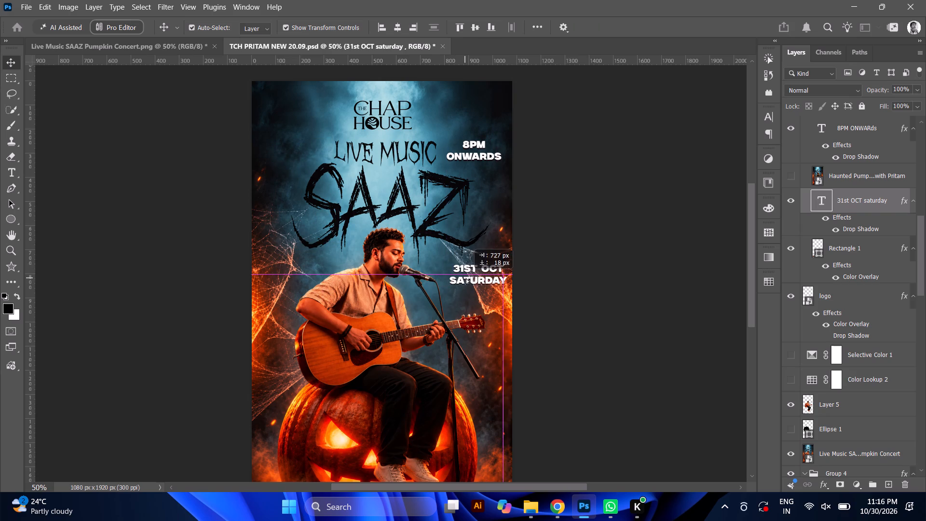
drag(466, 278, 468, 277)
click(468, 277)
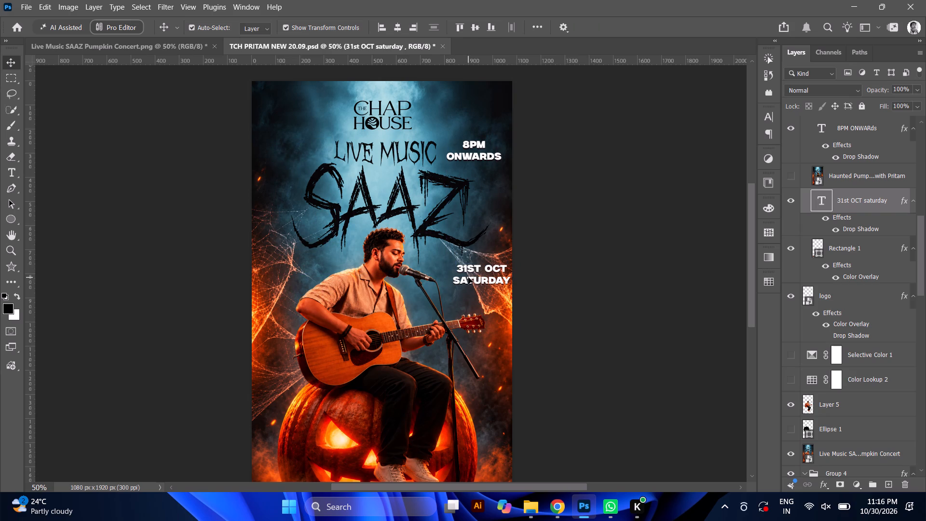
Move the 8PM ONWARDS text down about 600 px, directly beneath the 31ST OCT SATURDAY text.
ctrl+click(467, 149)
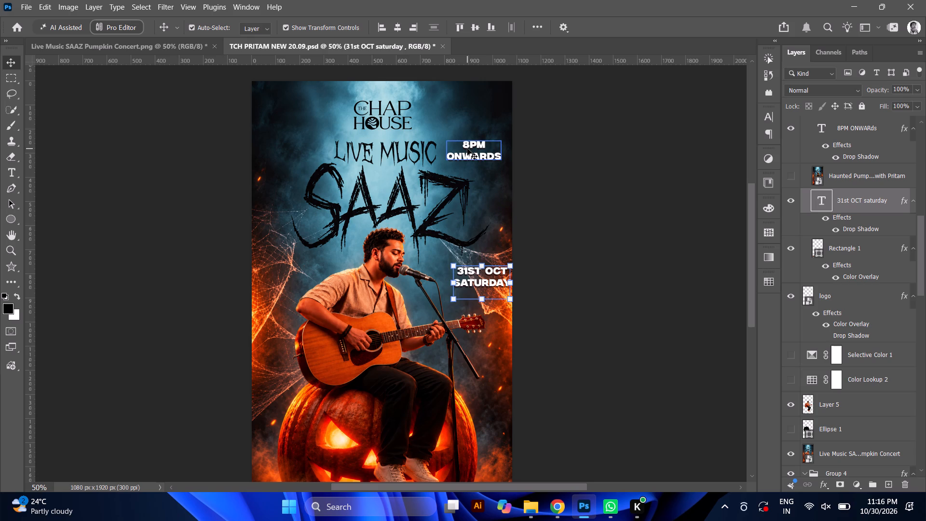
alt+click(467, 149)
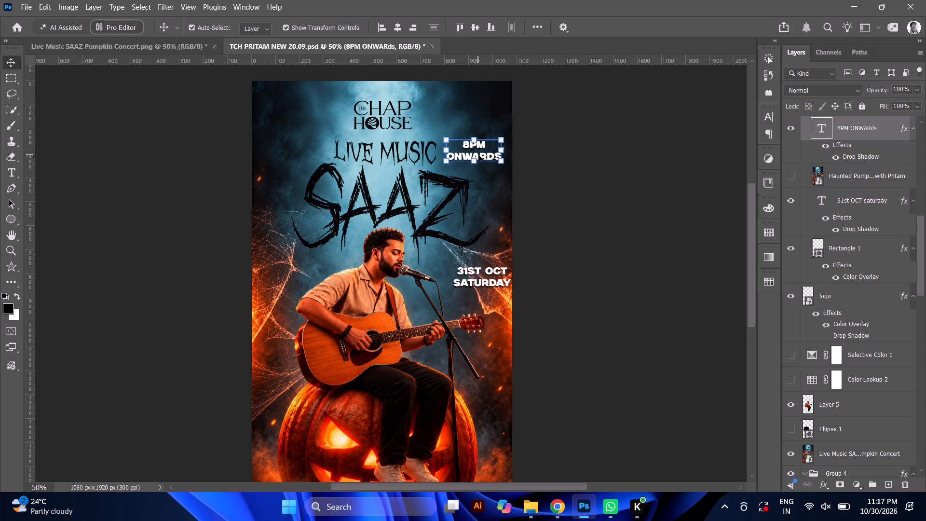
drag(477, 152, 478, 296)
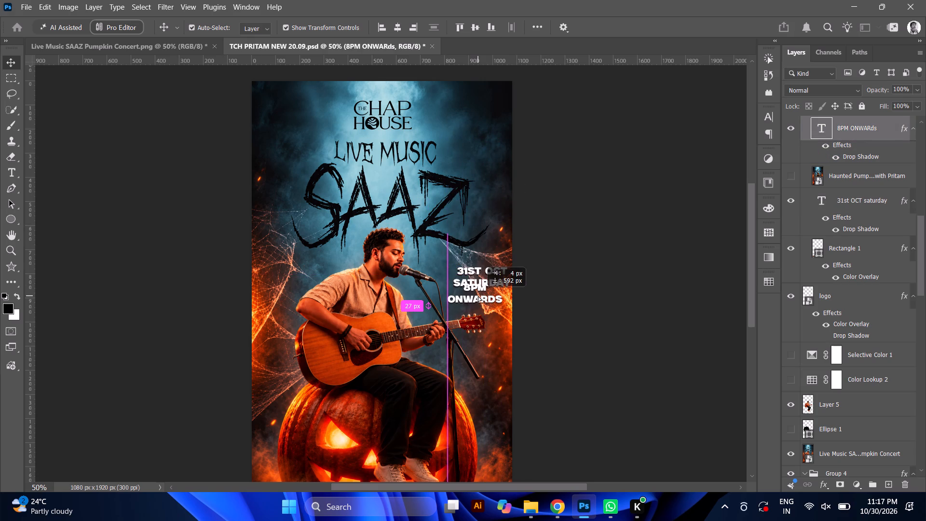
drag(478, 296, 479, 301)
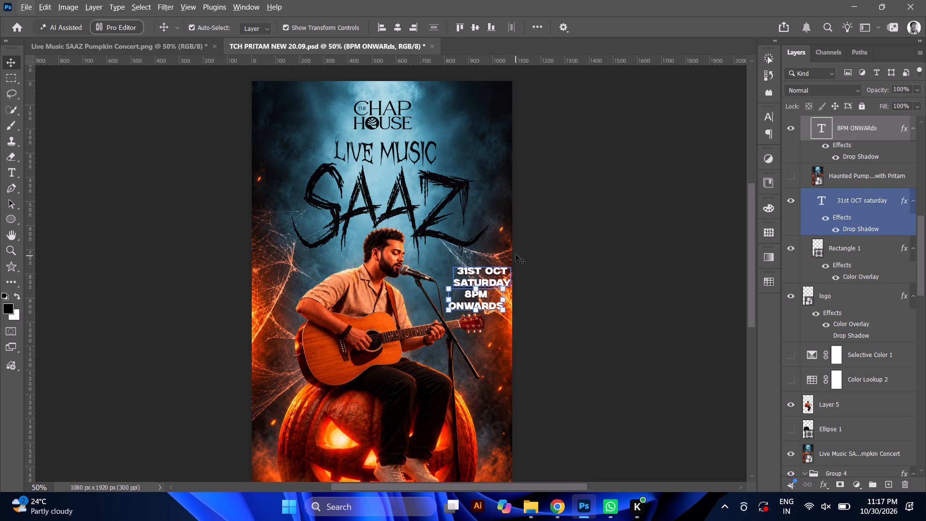
Move the 31ST OCT SATURDAY text up to the right of the CHAP HOUSE logo.
alt+click(494, 271)
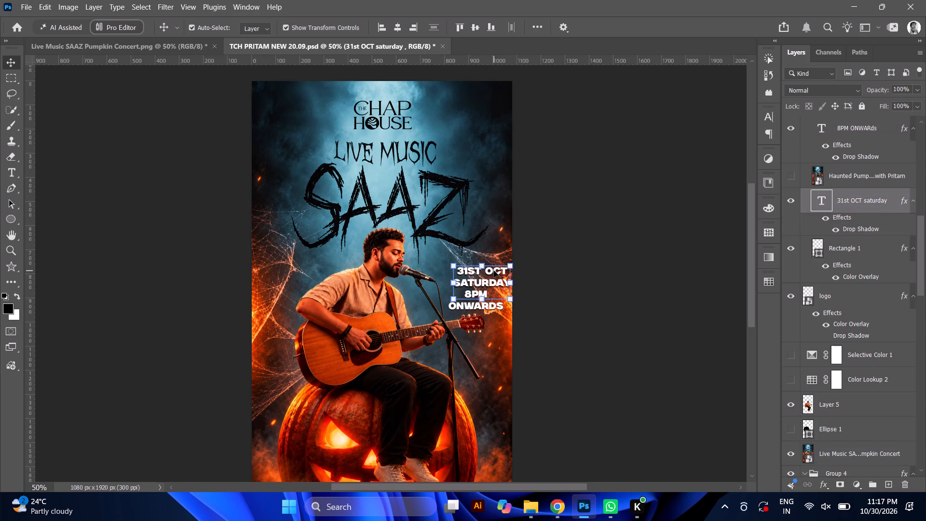
drag(494, 274, 490, 266)
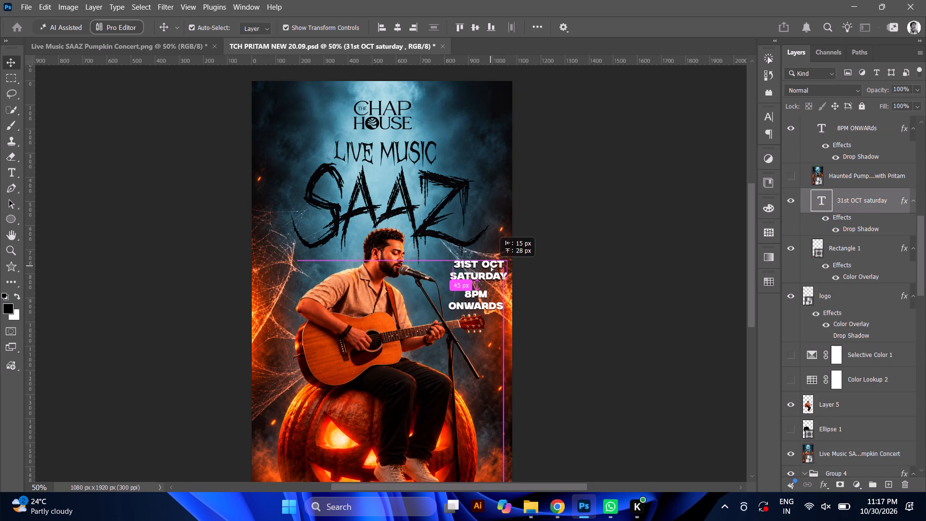
drag(490, 266, 484, 118)
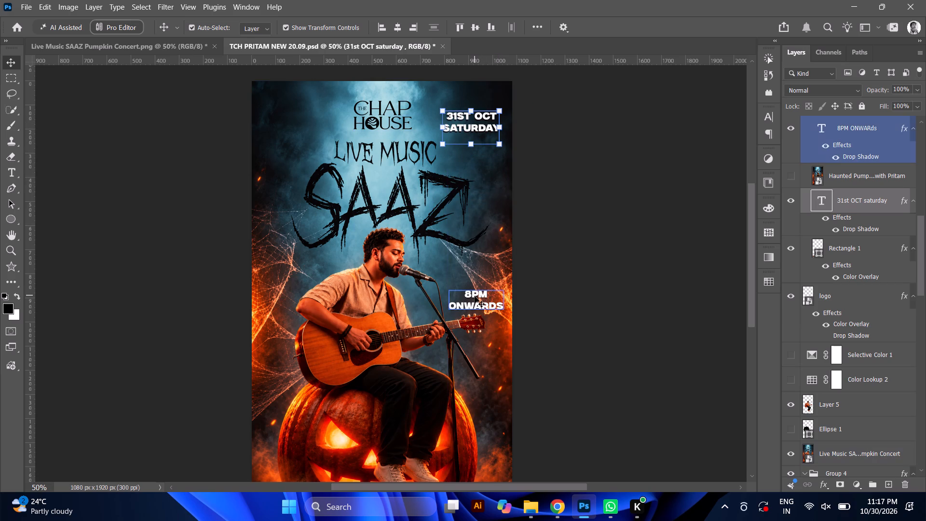
Move the 8PM ONWARDS text upward along the poster's right side toward the date text.
alt+click(475, 296)
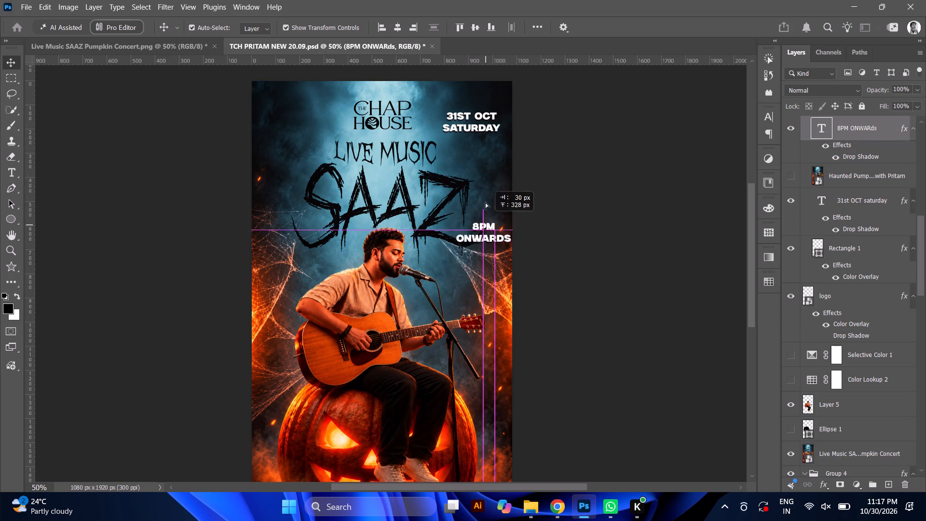
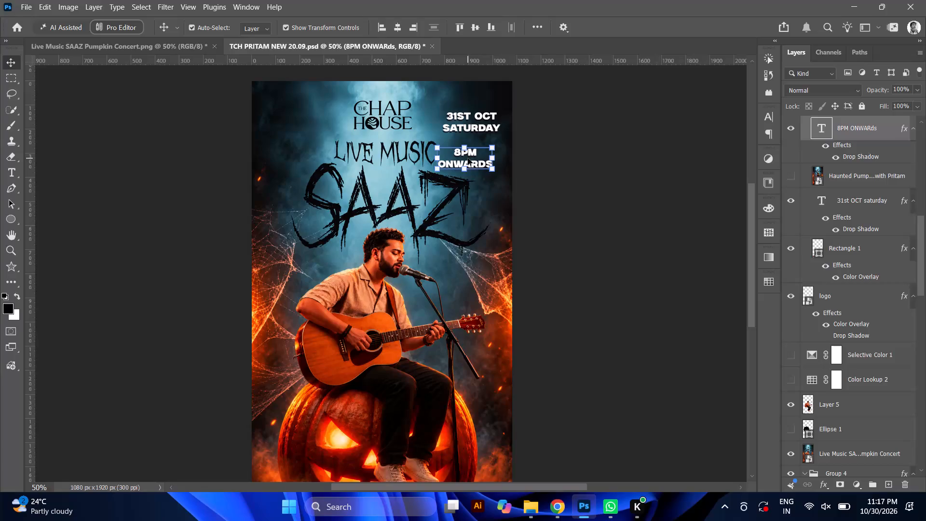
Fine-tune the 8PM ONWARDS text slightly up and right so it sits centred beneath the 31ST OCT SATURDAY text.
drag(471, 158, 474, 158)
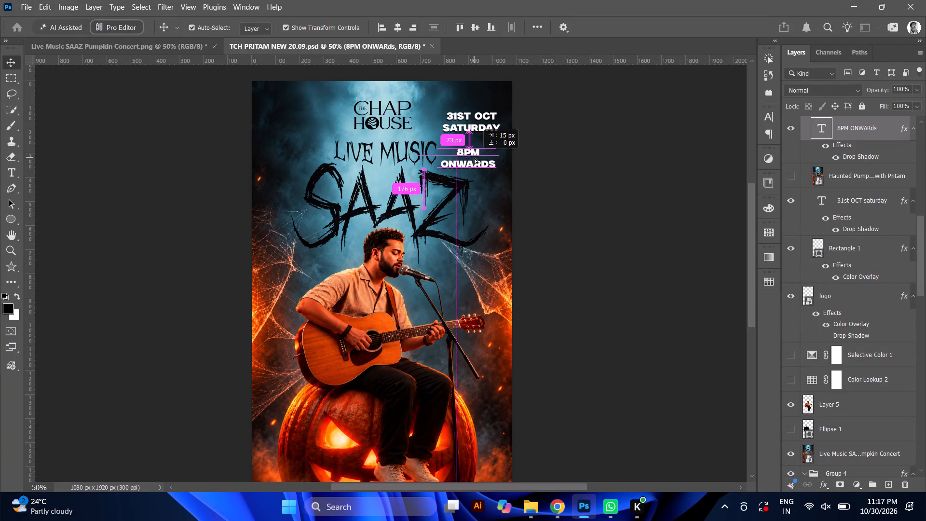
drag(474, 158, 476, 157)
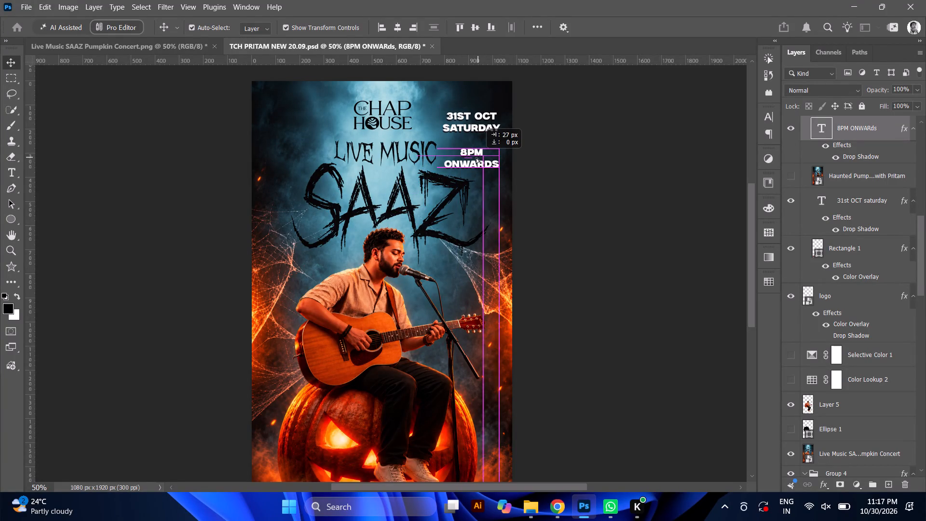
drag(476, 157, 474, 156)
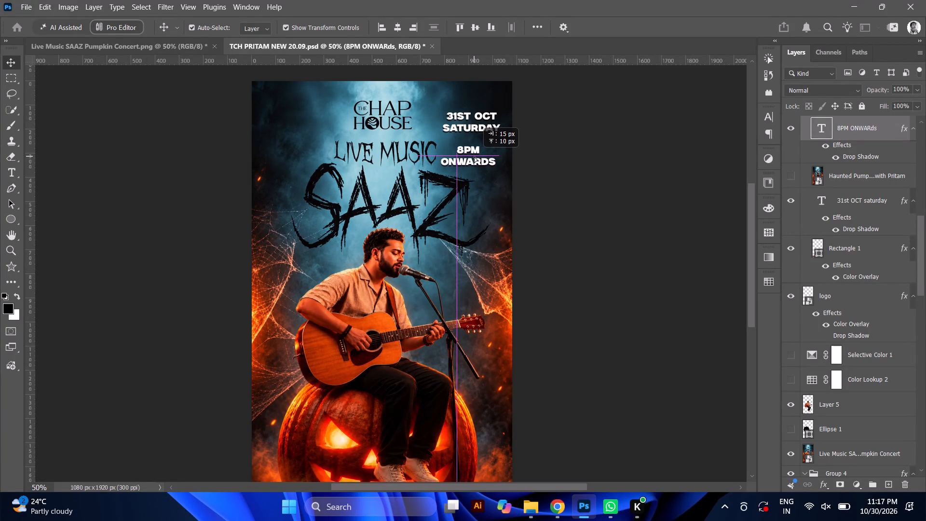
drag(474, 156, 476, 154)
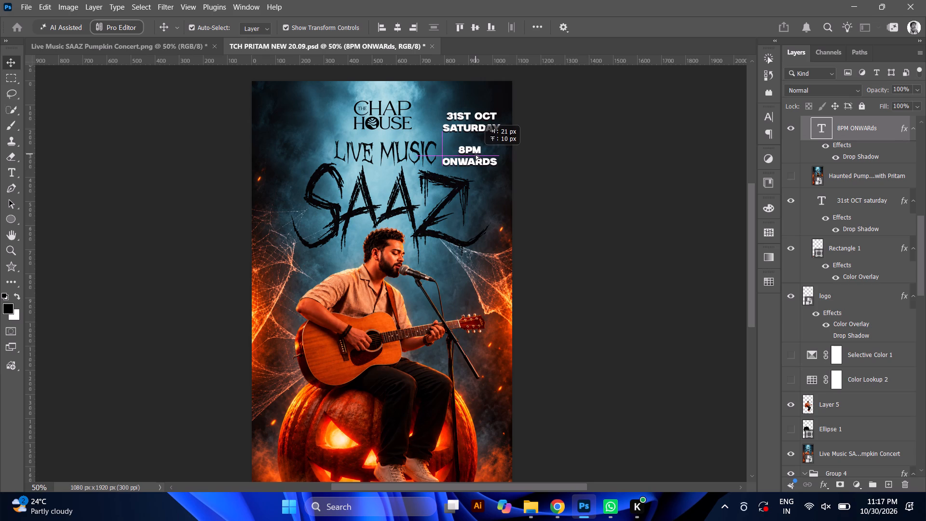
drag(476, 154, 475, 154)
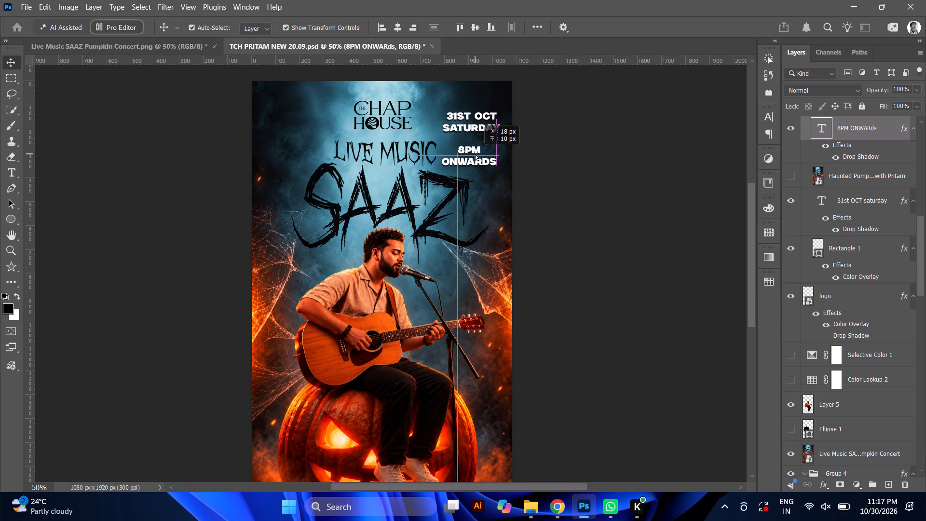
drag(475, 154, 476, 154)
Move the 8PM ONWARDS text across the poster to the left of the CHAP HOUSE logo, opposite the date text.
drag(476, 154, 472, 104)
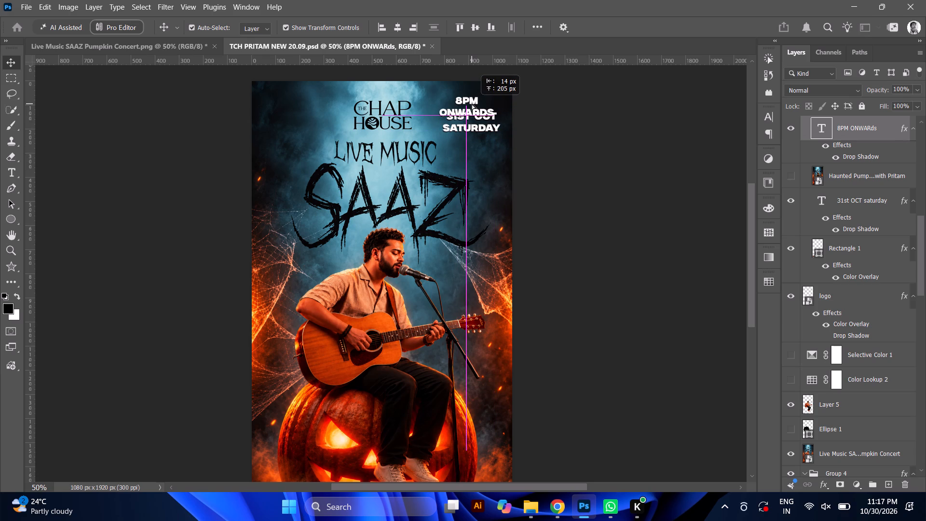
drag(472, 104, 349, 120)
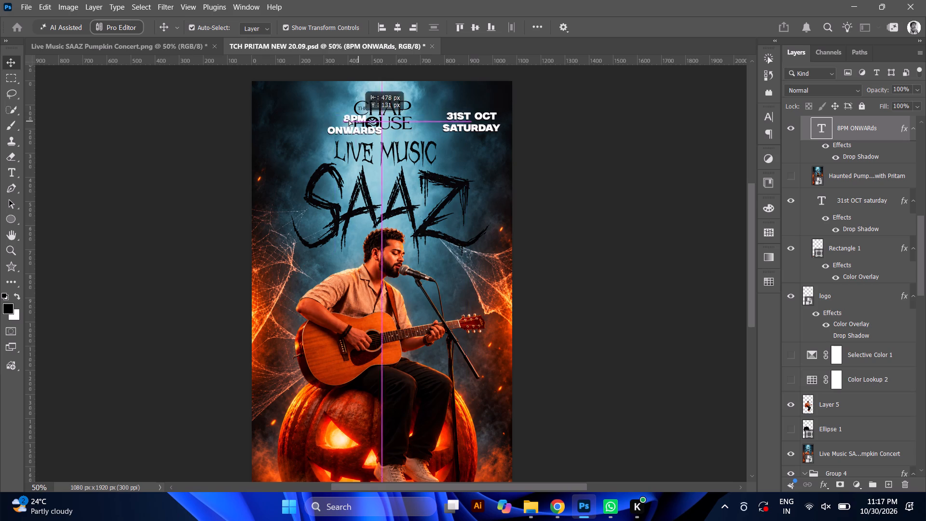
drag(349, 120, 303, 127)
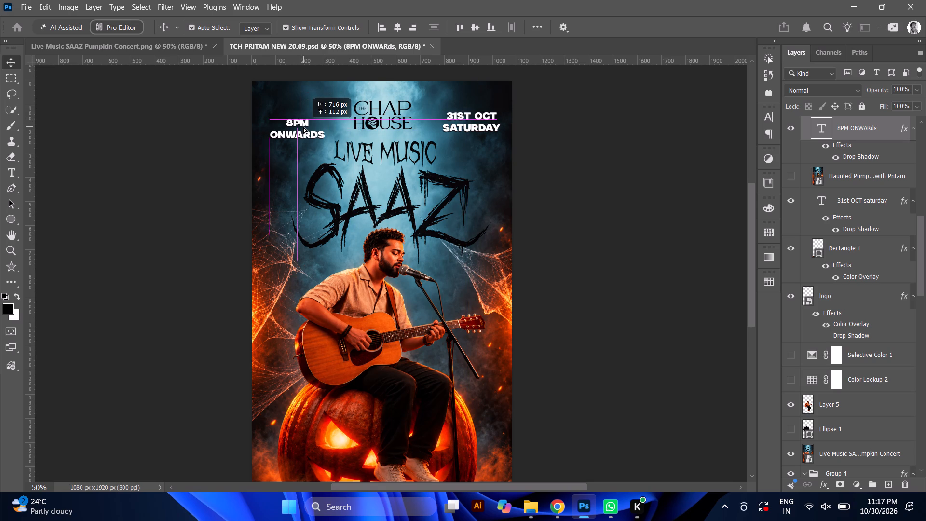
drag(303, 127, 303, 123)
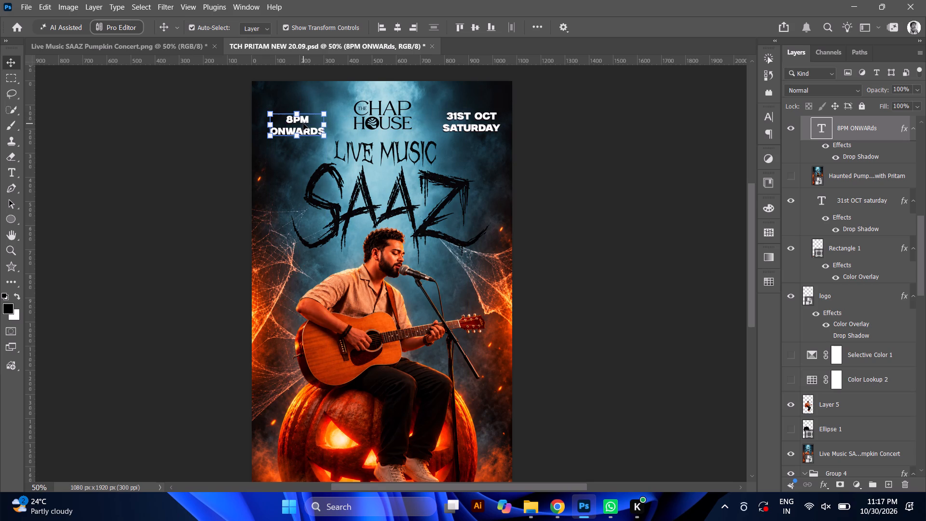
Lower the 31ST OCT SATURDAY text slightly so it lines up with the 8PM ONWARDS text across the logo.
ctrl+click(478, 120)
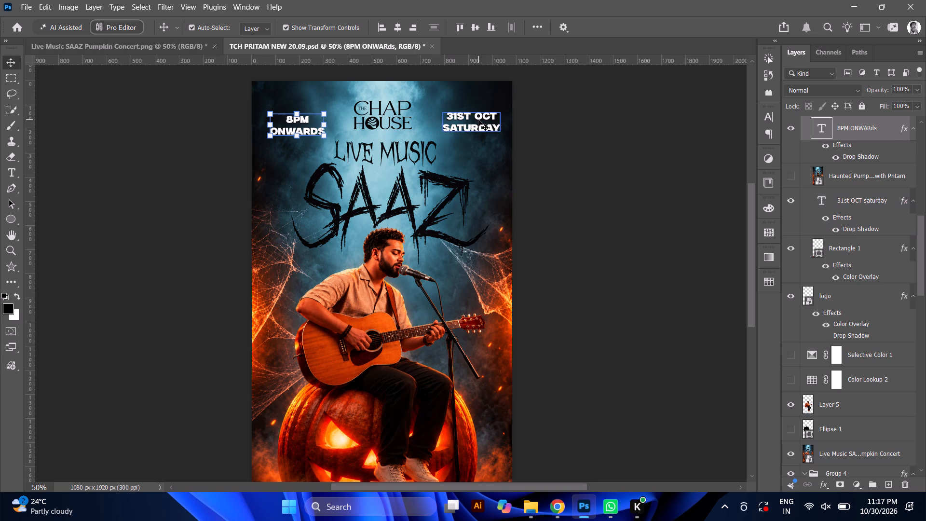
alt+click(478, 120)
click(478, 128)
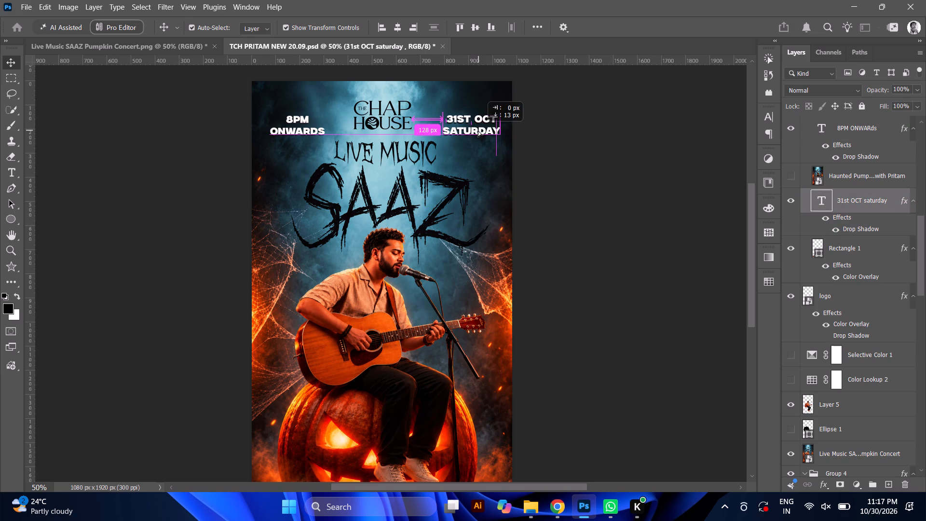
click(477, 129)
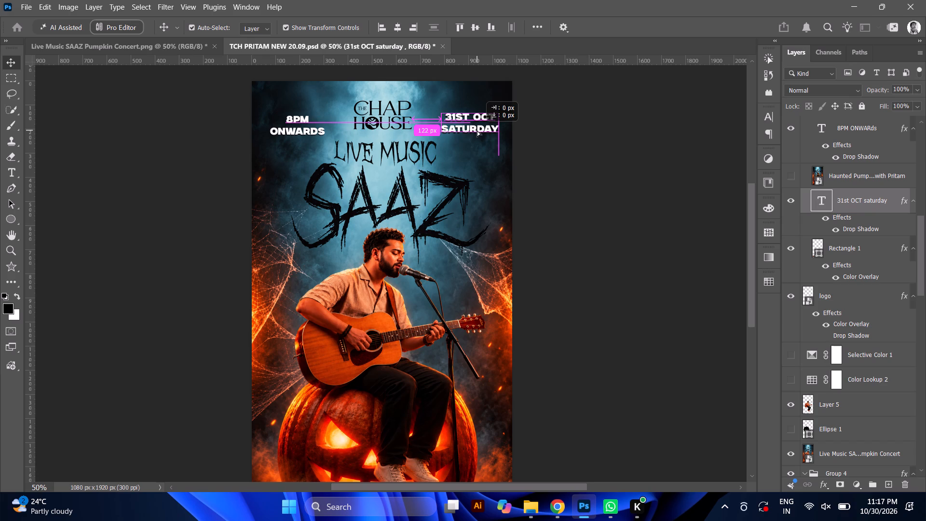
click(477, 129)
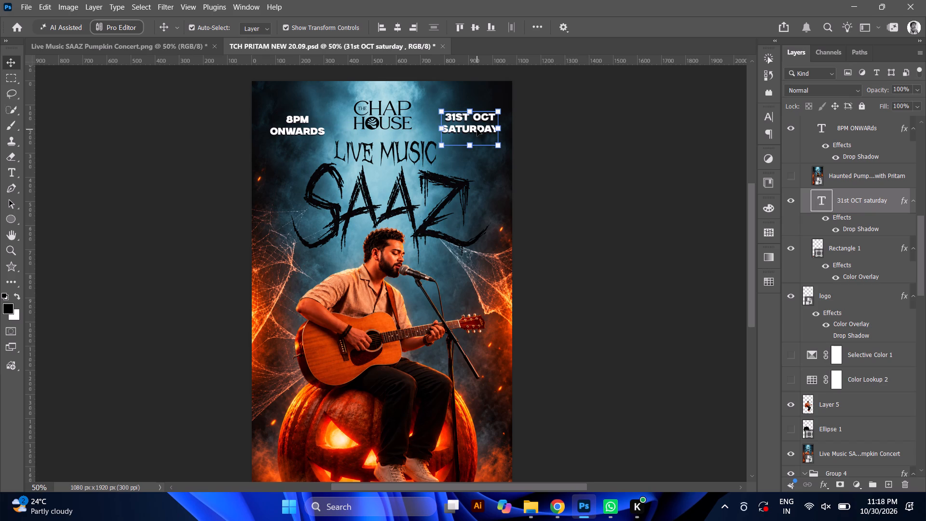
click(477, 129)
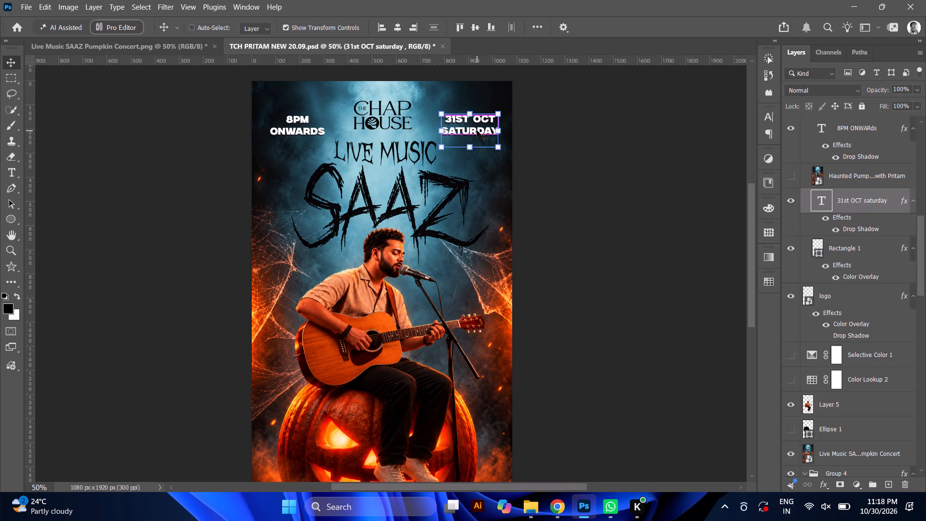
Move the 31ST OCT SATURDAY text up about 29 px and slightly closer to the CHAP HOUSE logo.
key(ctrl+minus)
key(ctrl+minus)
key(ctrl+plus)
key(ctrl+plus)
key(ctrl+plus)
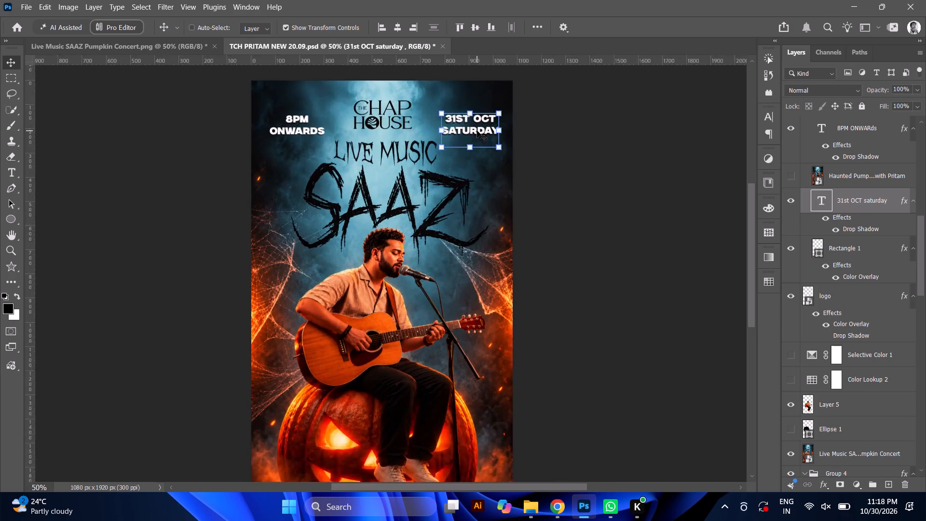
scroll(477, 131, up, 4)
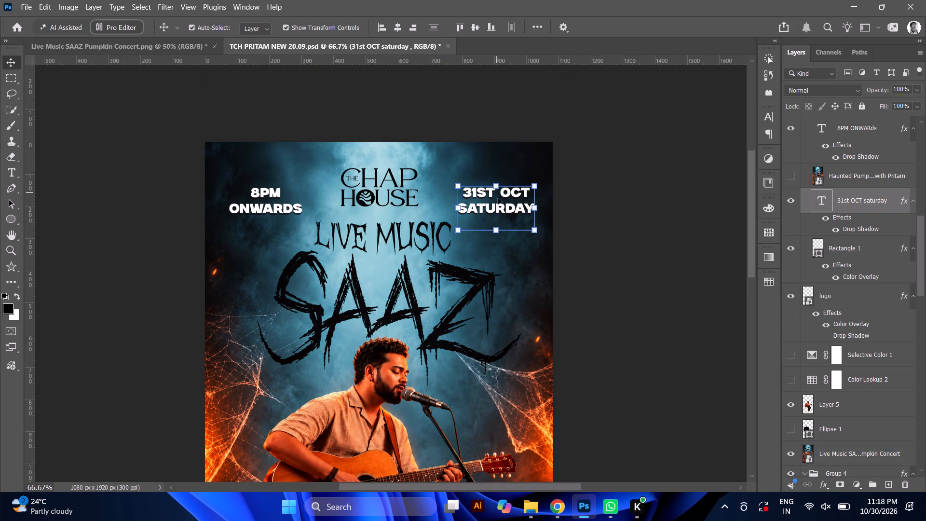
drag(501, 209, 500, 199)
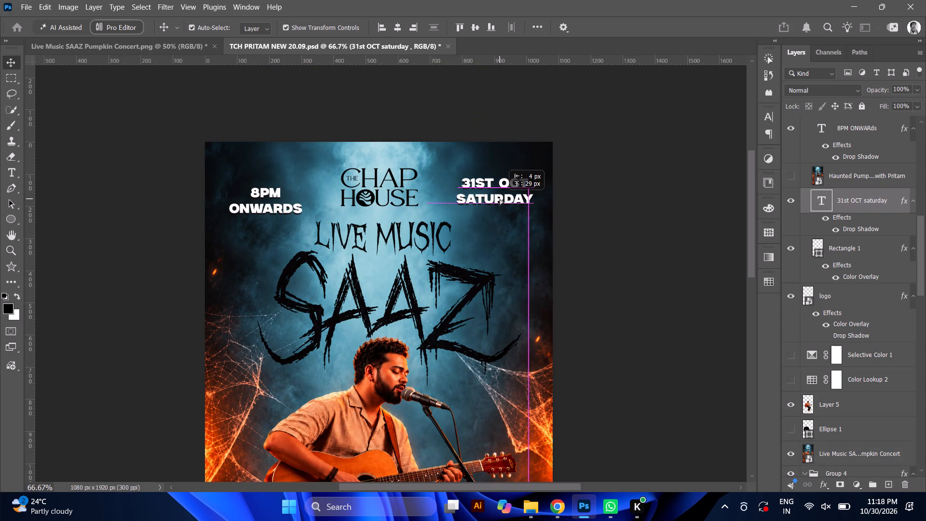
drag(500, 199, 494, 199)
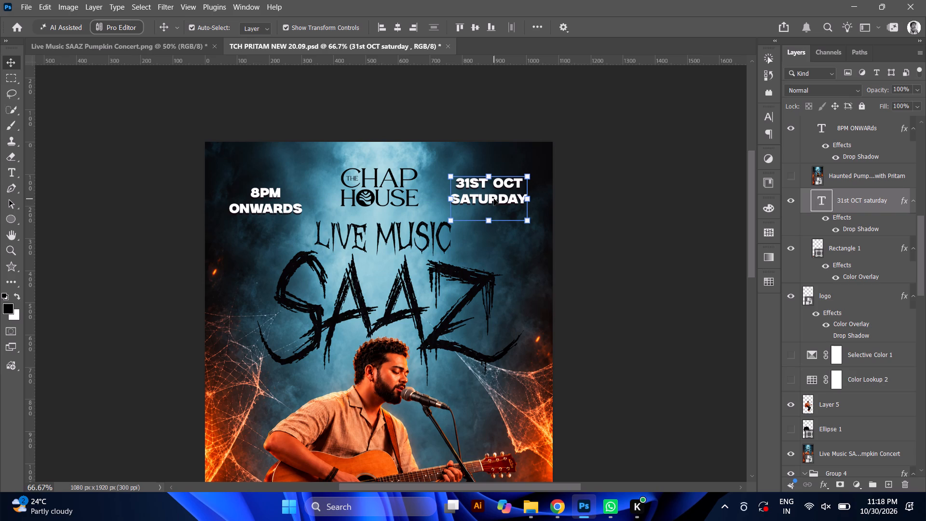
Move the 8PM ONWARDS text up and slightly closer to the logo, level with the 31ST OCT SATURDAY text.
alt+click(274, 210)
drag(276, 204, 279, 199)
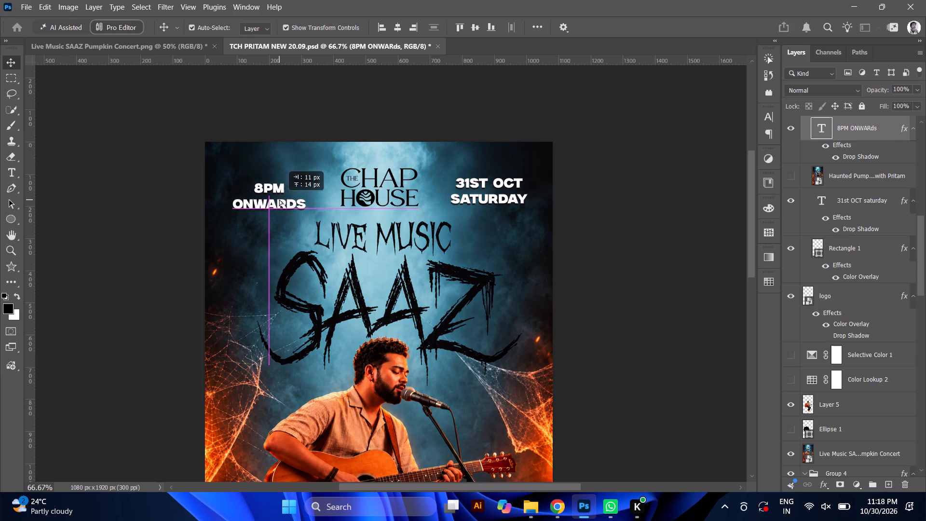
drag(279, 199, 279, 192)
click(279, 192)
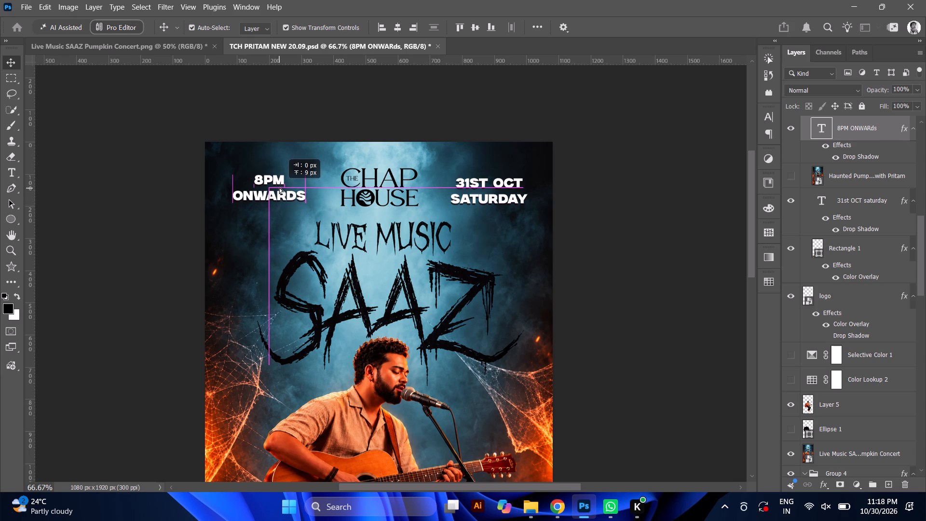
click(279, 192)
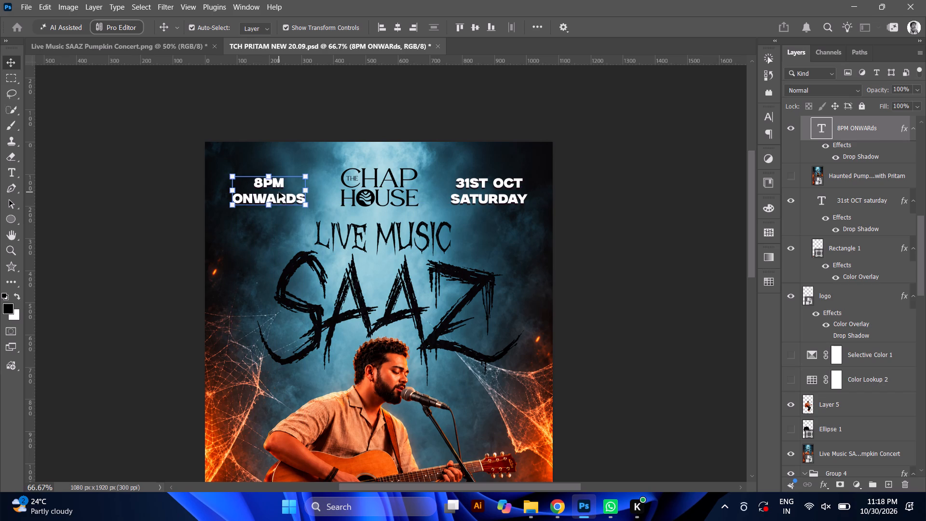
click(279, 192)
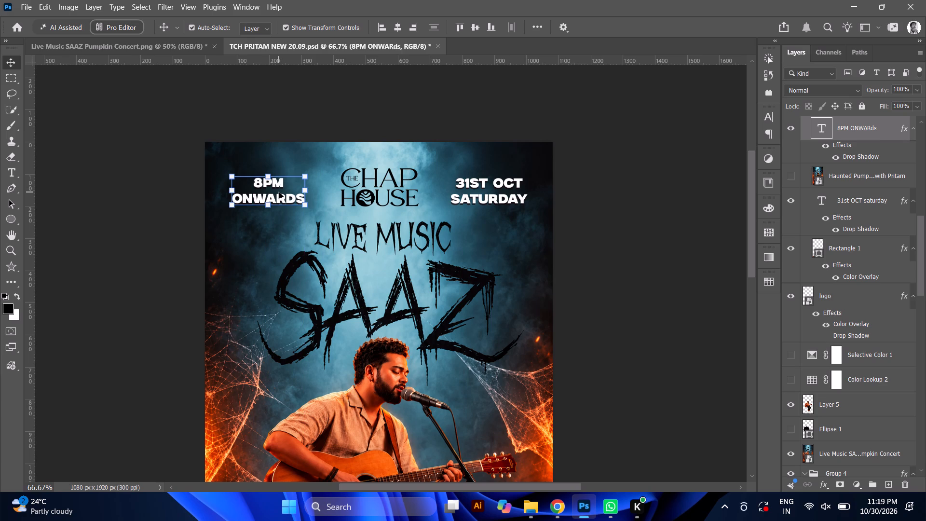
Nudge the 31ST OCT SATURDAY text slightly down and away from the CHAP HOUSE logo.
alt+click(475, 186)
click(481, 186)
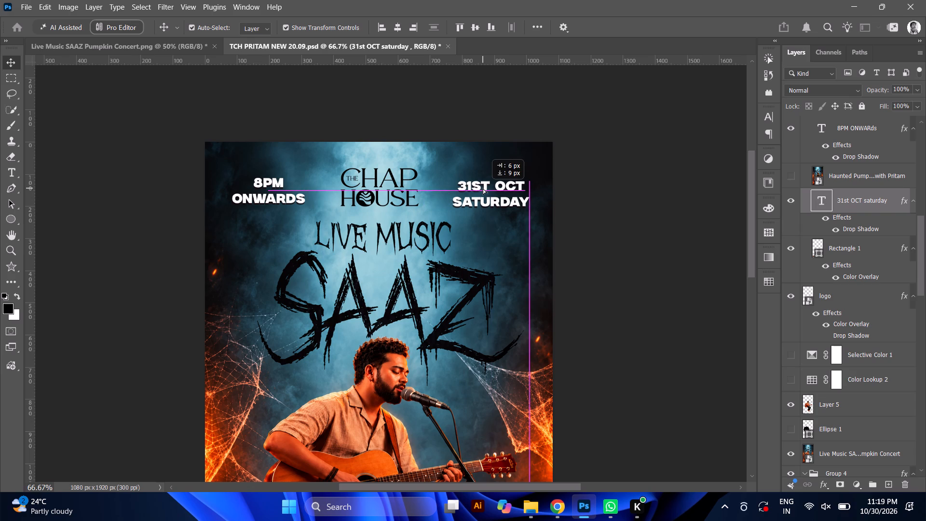
Scale the 31ST OCT SATURDAY text to about 117% and move it below the SAAZ title, beside the microphone.
key(ctrl+minus)
key(ctrl+minus)
key(ctrl+minus)
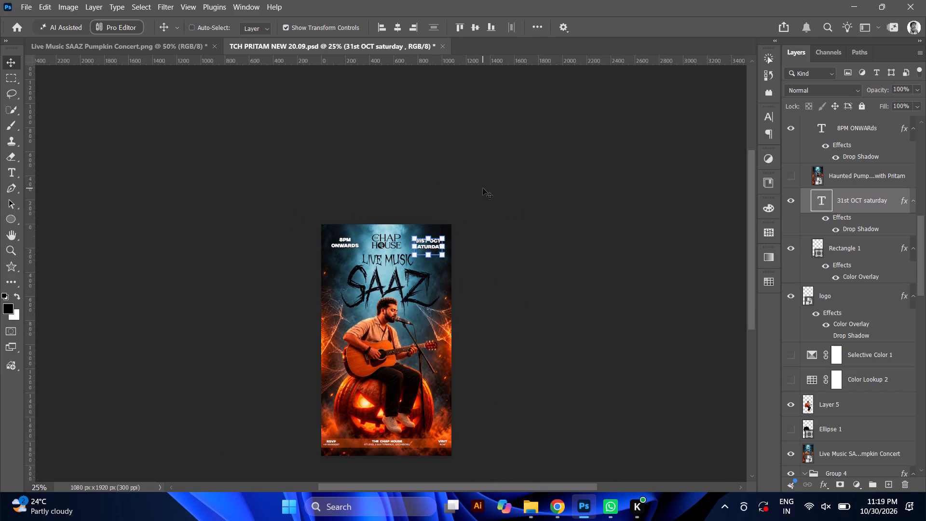
key(ctrl+plus)
key(ctrl+plus)
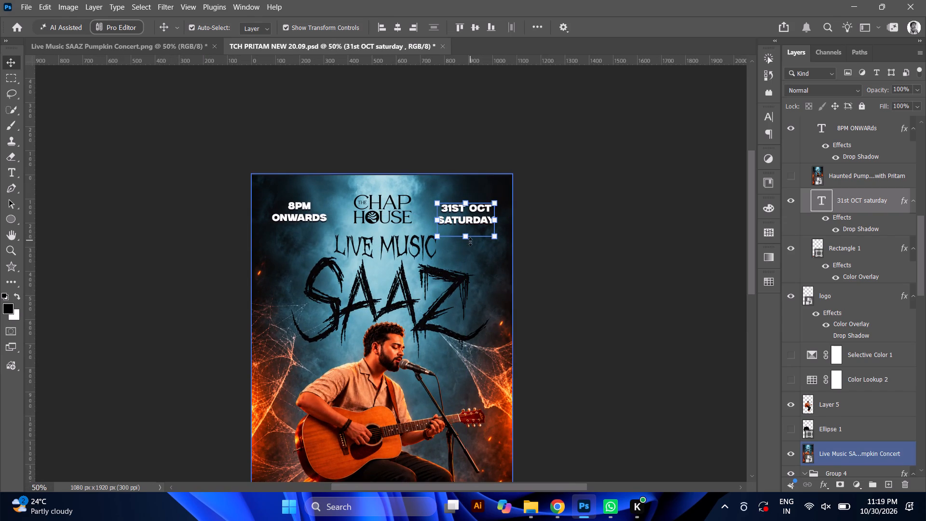
drag(468, 236, 469, 242)
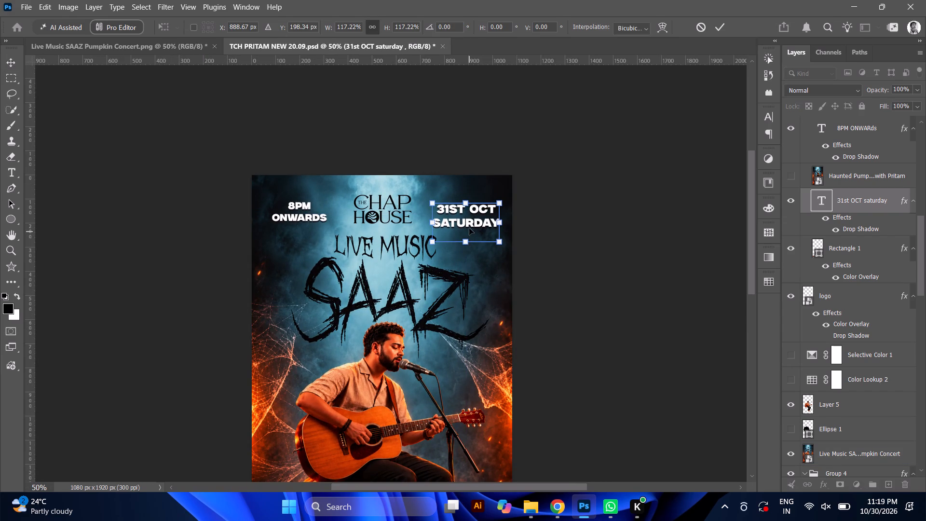
scroll(471, 214, down, 1)
drag(475, 164, 480, 317)
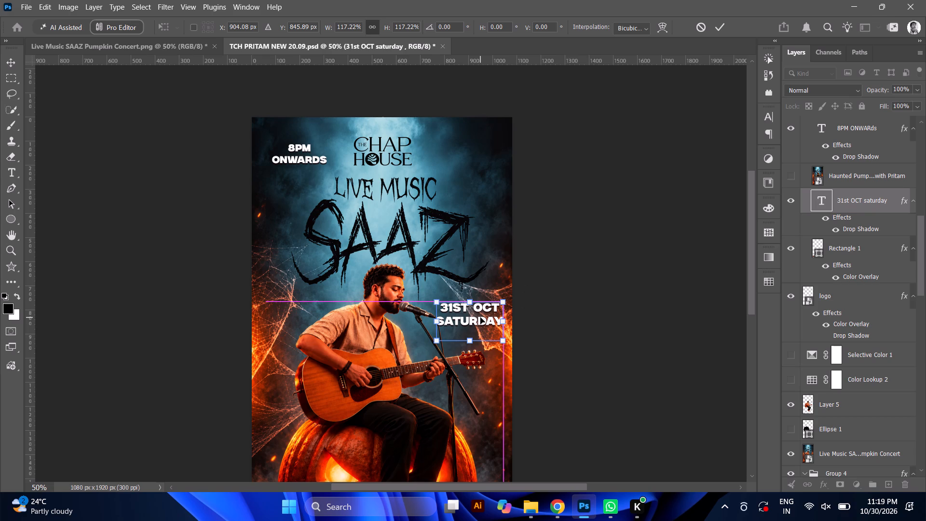
click(480, 317)
click(482, 317)
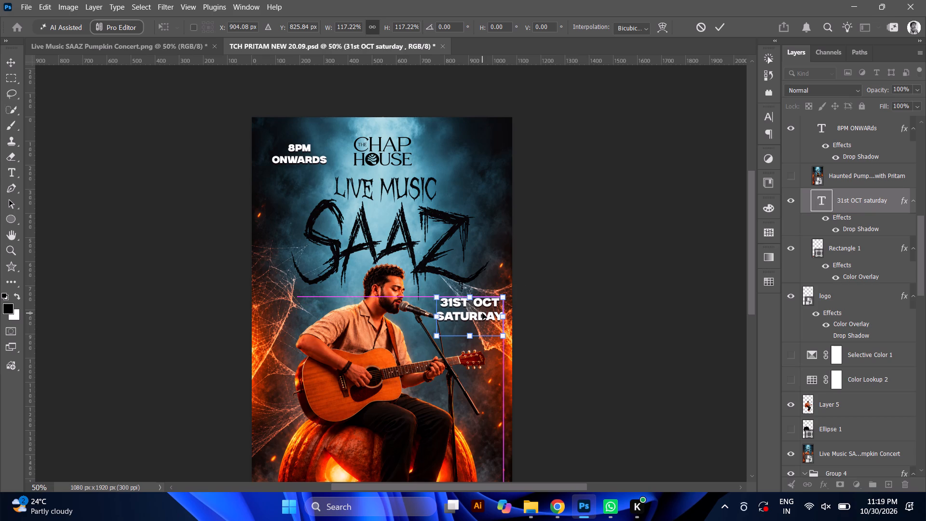
click(482, 313)
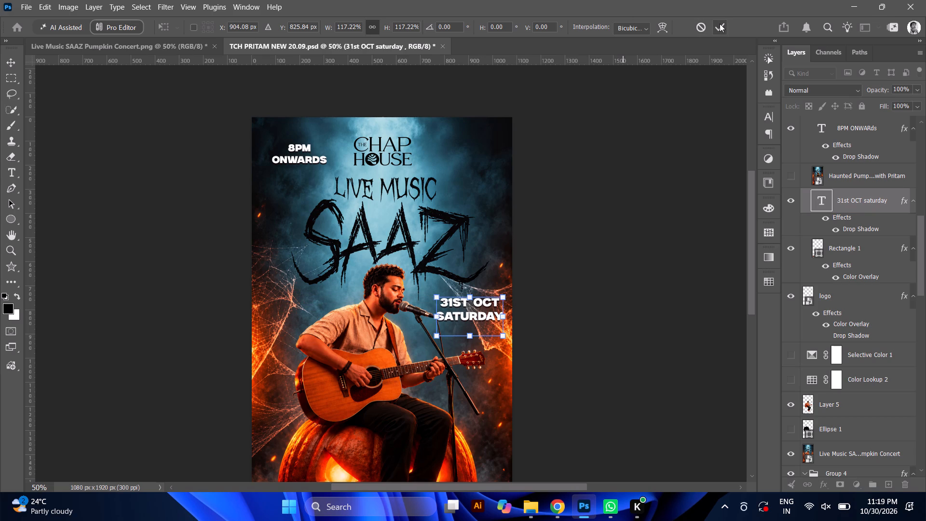
click(720, 24)
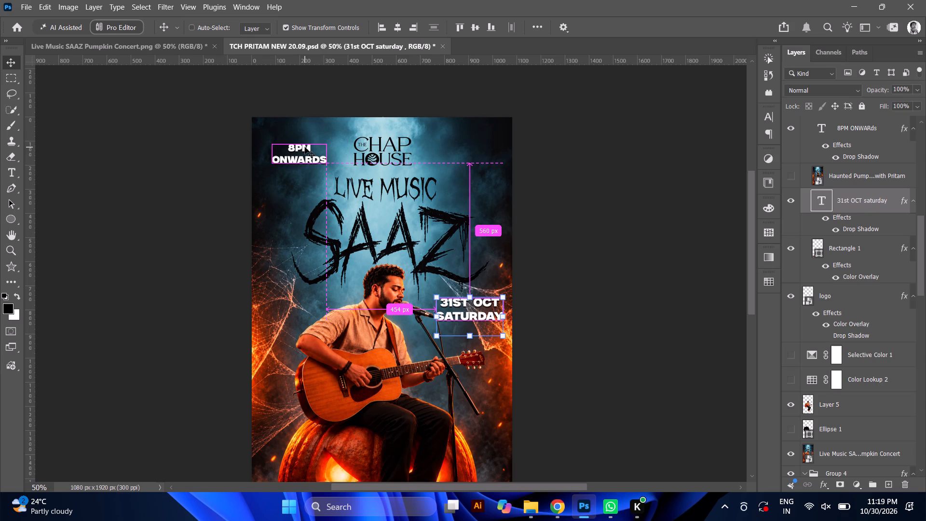
Move the 8PM ONWARDS text below the SAAZ title, beside the singer and opposite the 31ST OCT SATURDAY text.
ctrl+click(305, 147)
alt+click(305, 147)
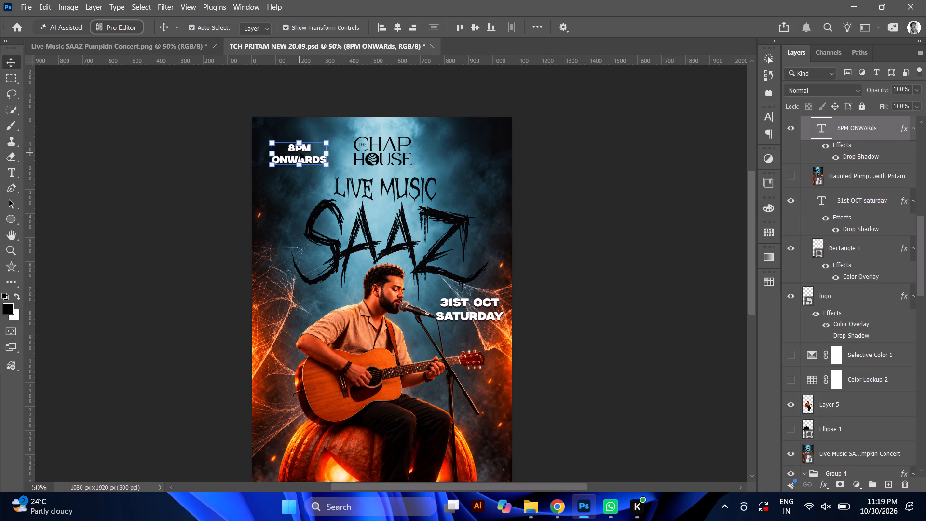
drag(300, 153, 296, 304)
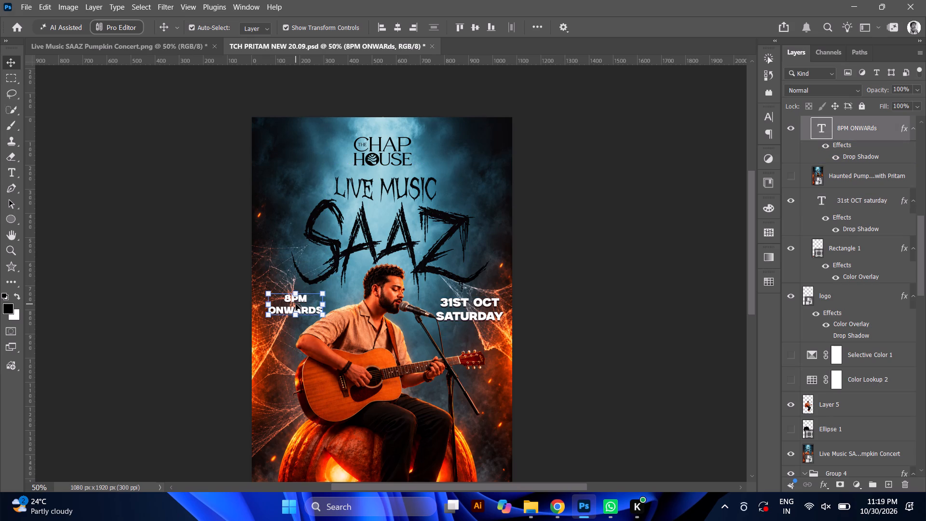
scroll(296, 304, down, 3)
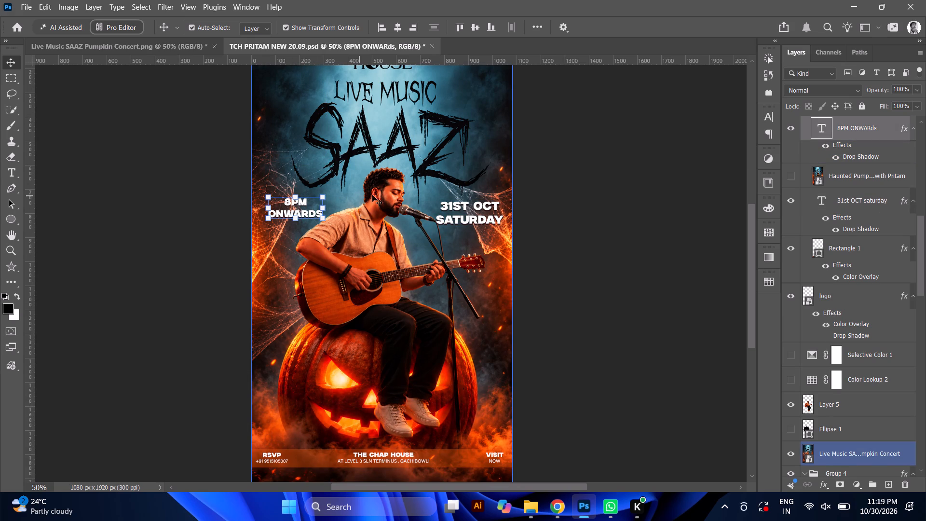
click(304, 208)
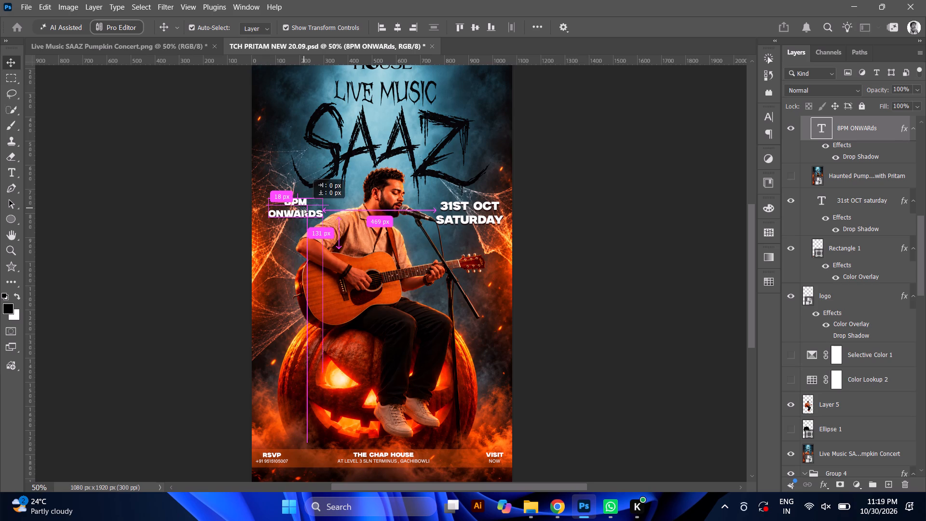
click(304, 207)
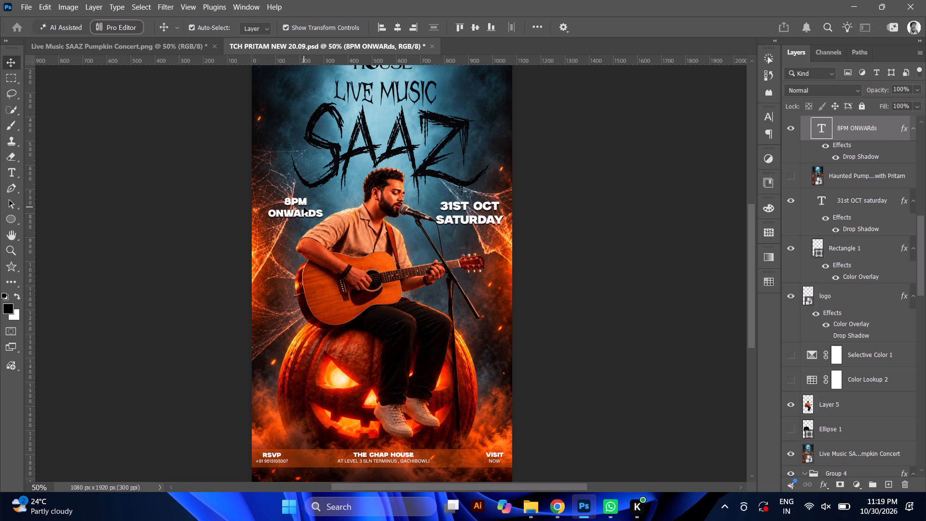
Nudge the 8PM ONWARDS text slightly down and away from the singer, roughly level with the 31ST OCT SATURDAY text.
double_click(304, 208)
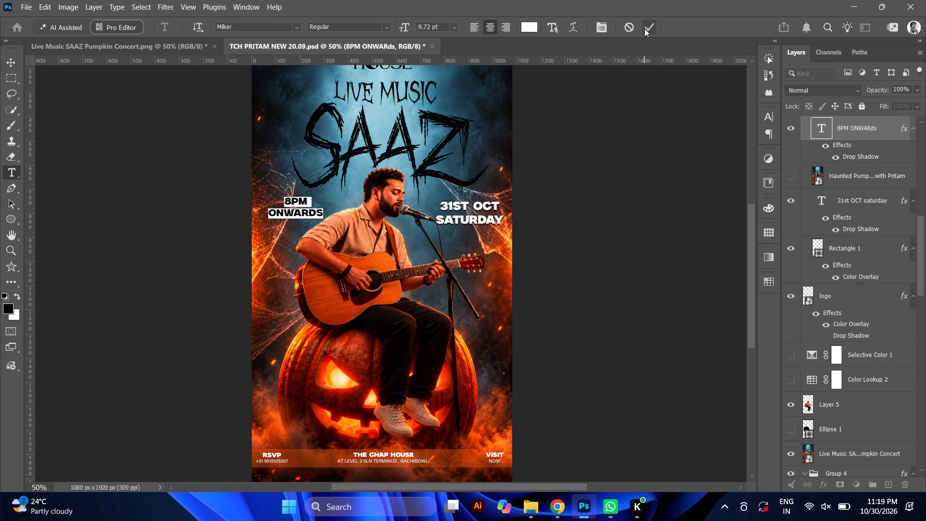
click(644, 28)
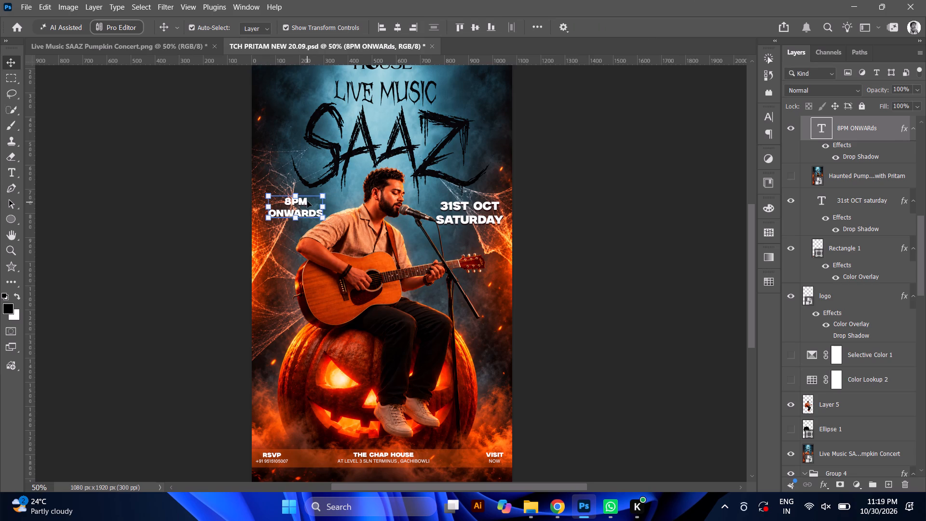
click(307, 201)
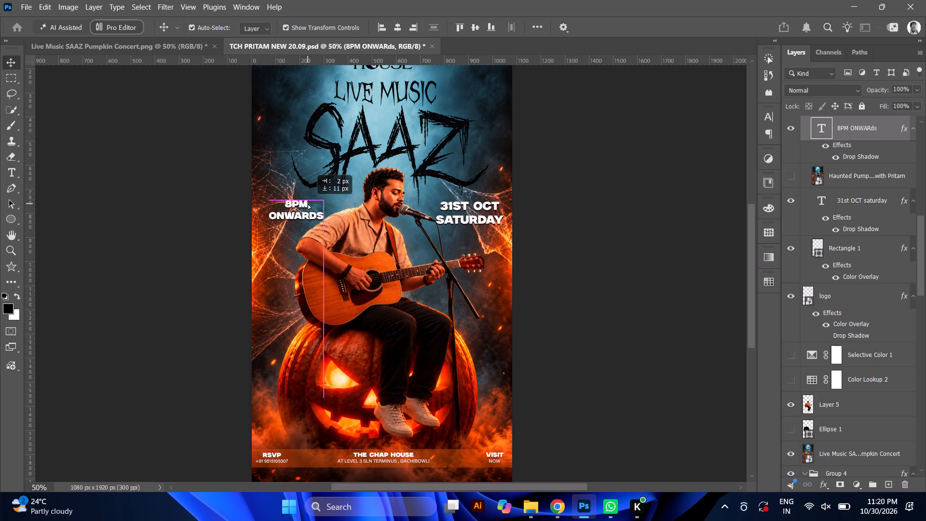
click(308, 201)
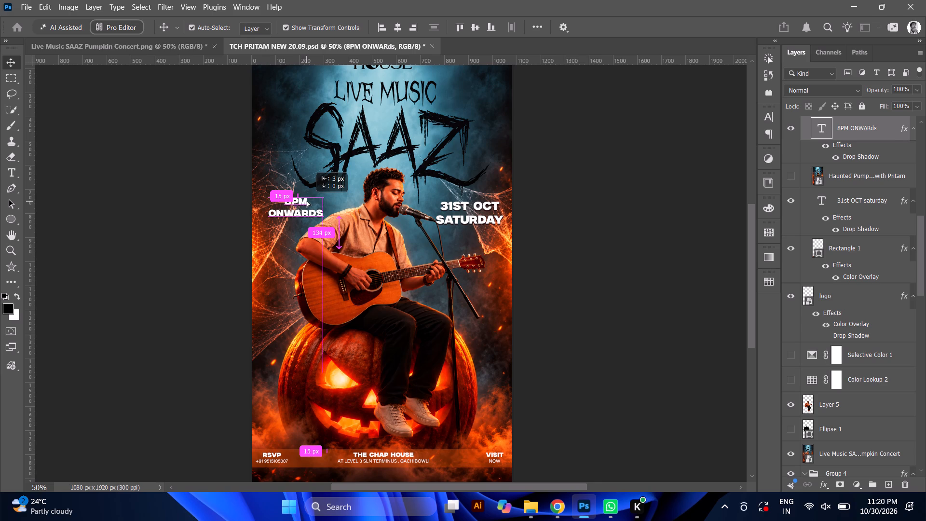
key(ctrl+plus)
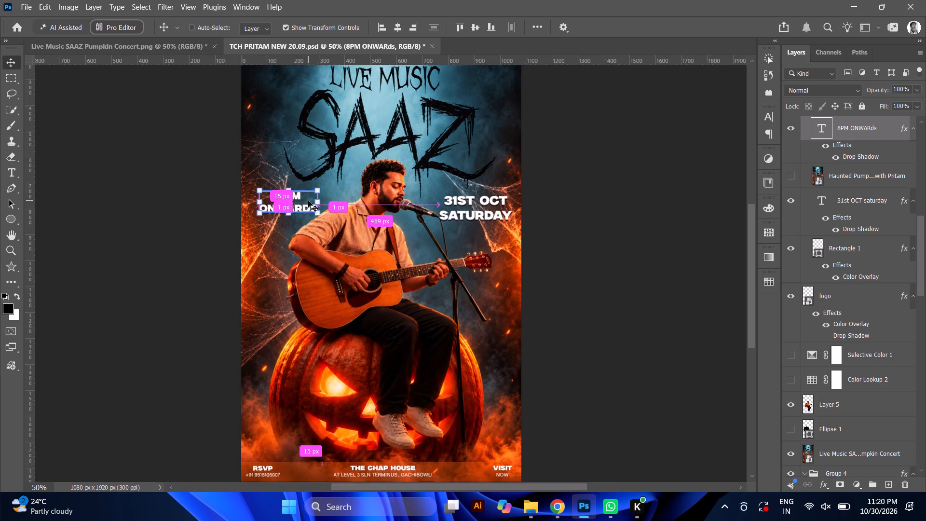
key(ctrl+plus)
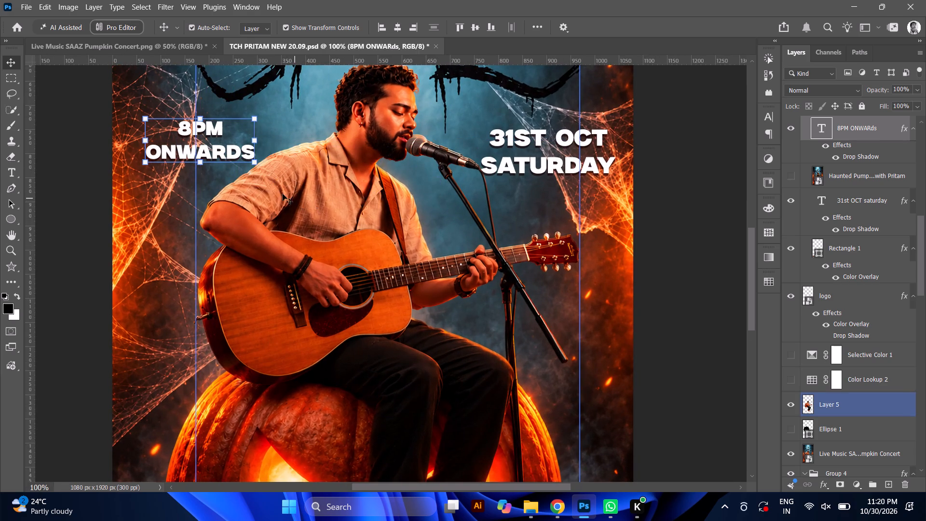
drag(228, 139, 229, 143)
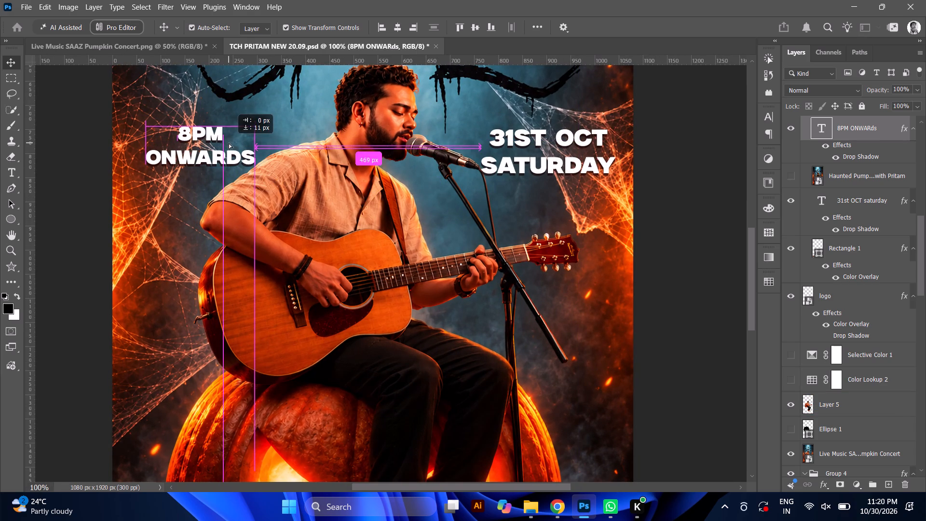
drag(229, 143, 226, 142)
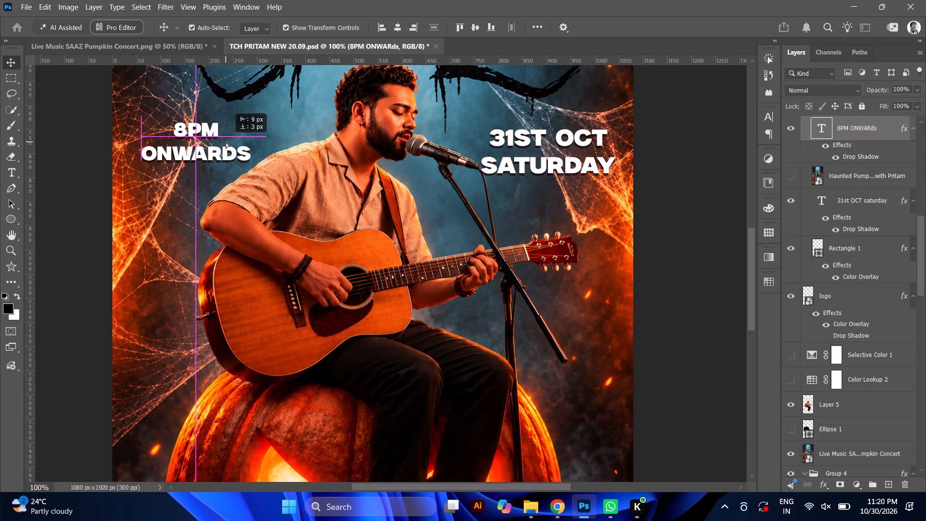
drag(226, 142, 226, 143)
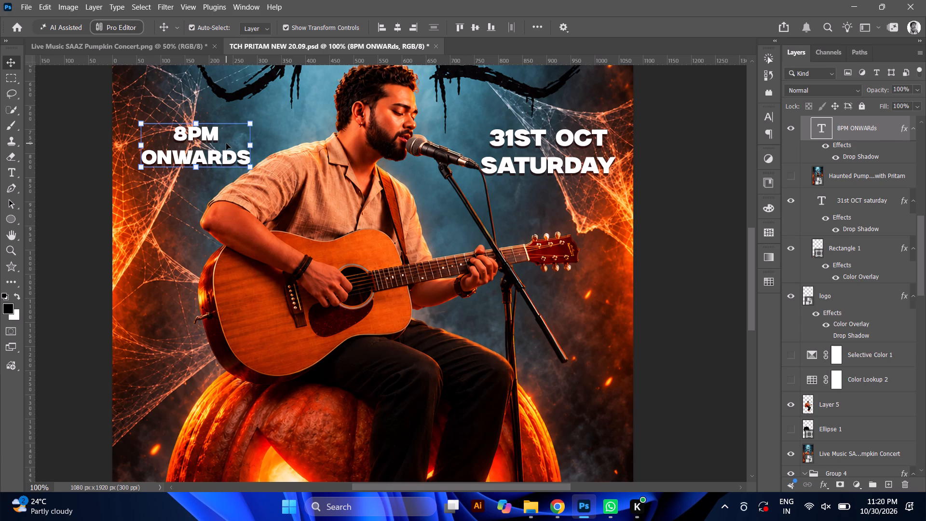
click(226, 143)
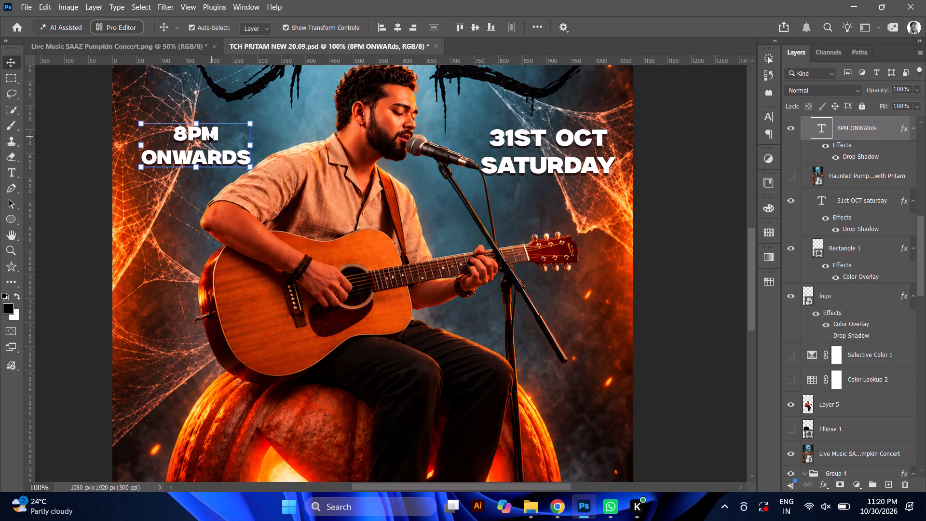
Delete 8PM from the 8PM ONWARDS text, keeping only the word ONWARDS.
click(208, 135)
triple_click(208, 135)
double_click(208, 135)
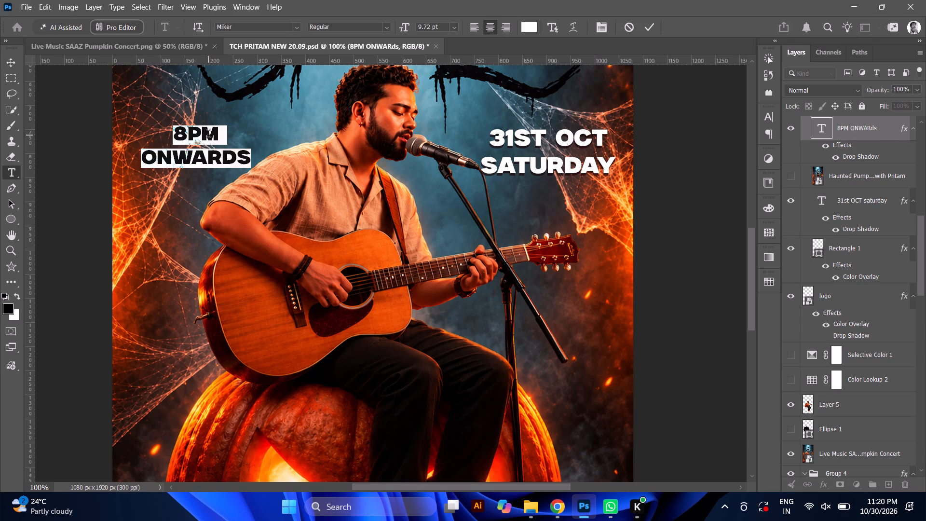
click(208, 135)
double_click(208, 135)
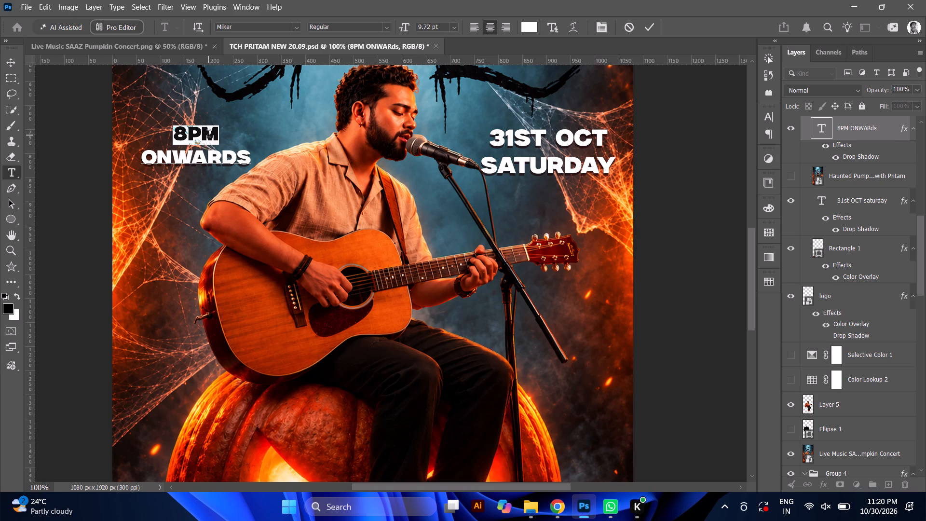
key(BackSpace)
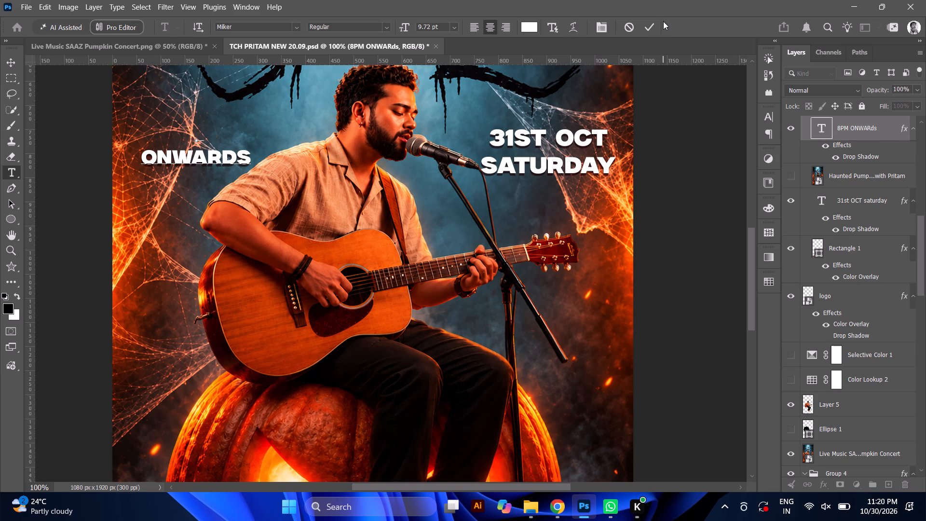
click(652, 24)
Duplicate the ONWARDS text just above itself and replace the copy's wording with 8PM.
alt+drag(187, 151, 189, 131)
triple_click(189, 131)
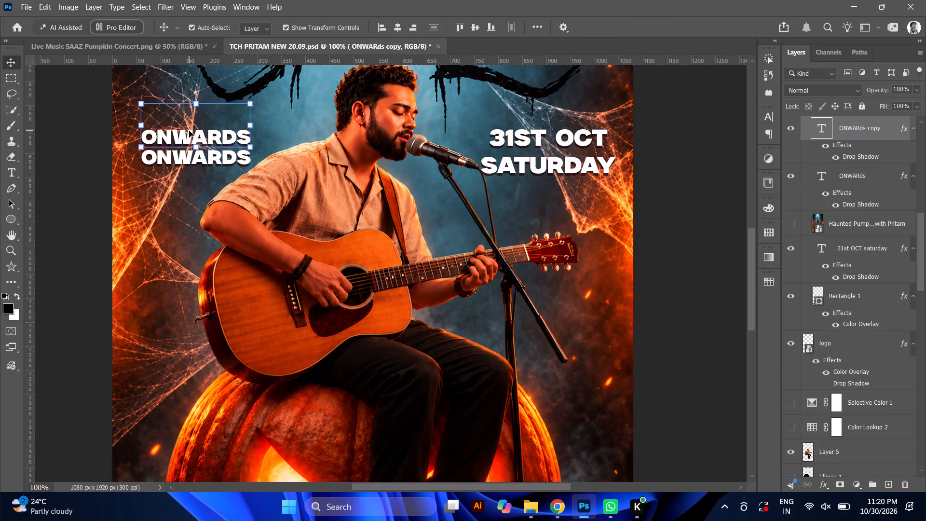
double_click(189, 131)
key(ctrl+v)
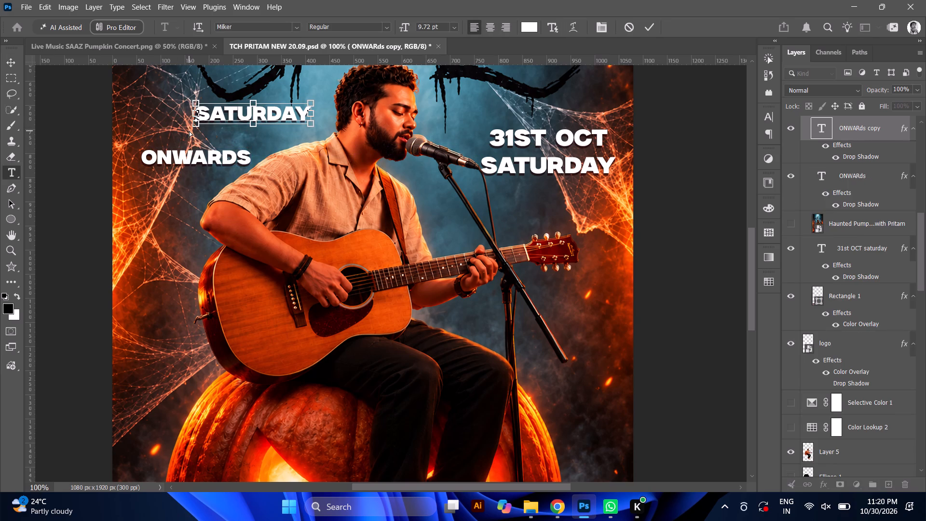
triple_click(241, 111)
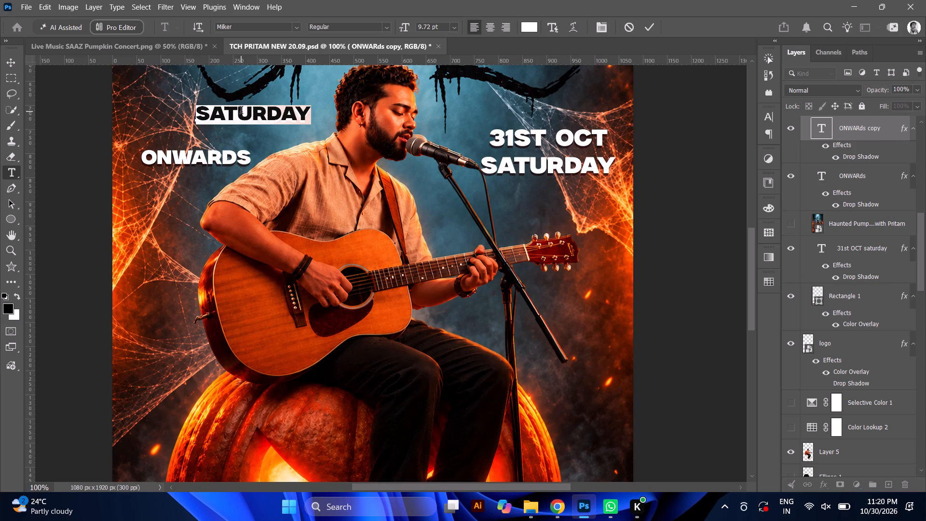
text(8PM)
click(652, 28)
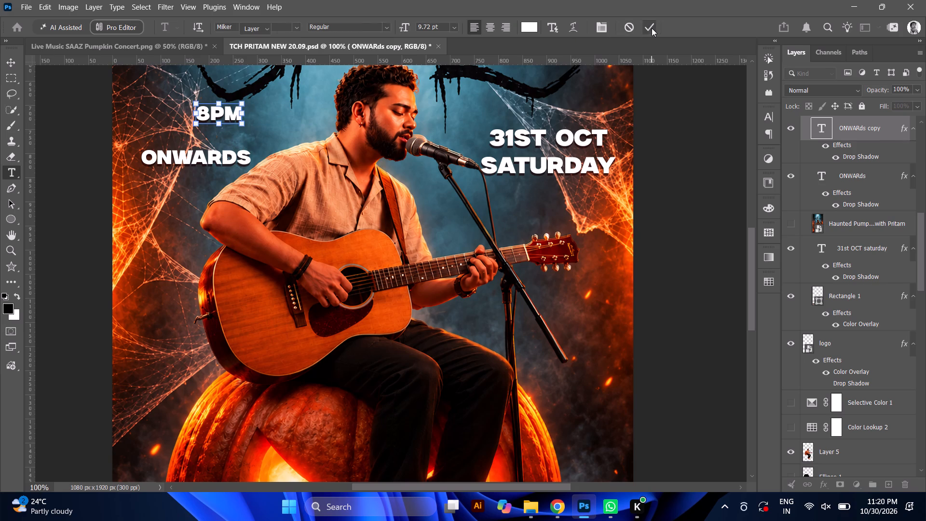
Scale the 8PM text to about 182% and place it directly above ONWARDS, roughly centred over it.
drag(200, 122, 186, 127)
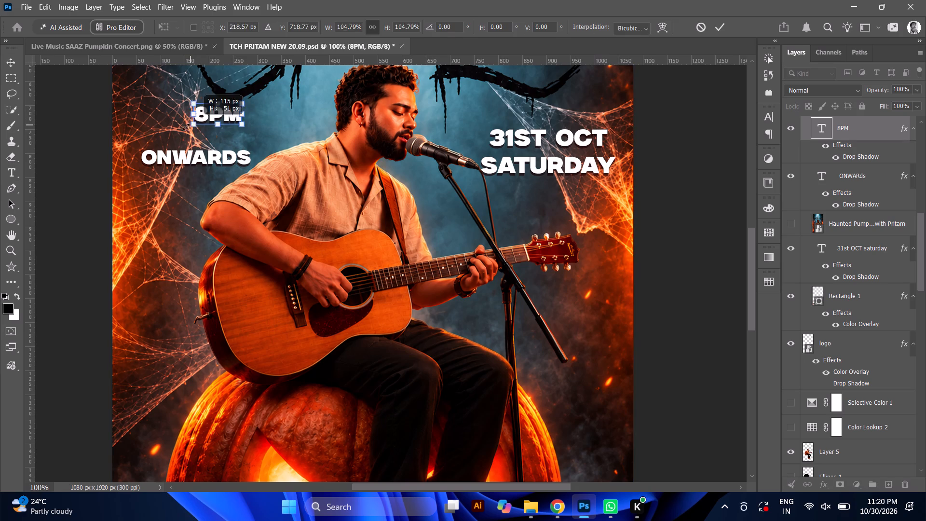
drag(186, 127, 163, 140)
drag(213, 132, 206, 137)
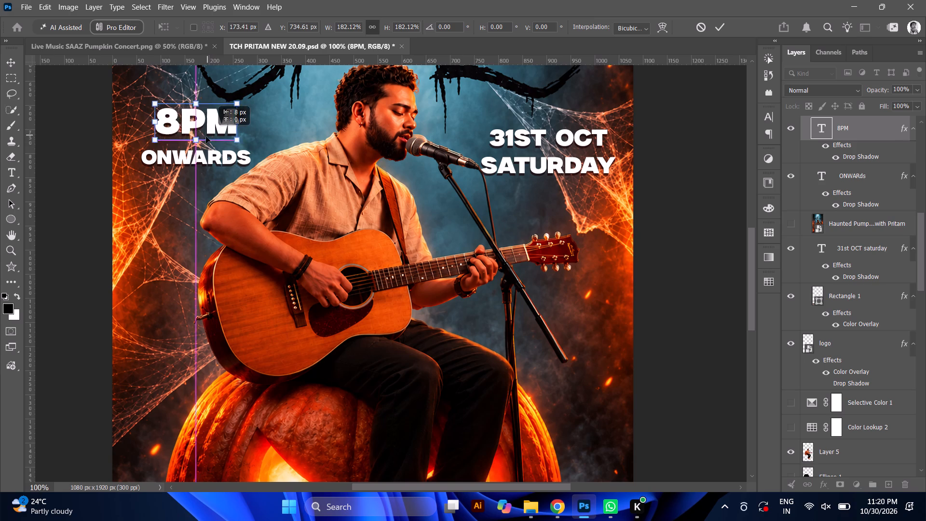
drag(206, 137, 204, 143)
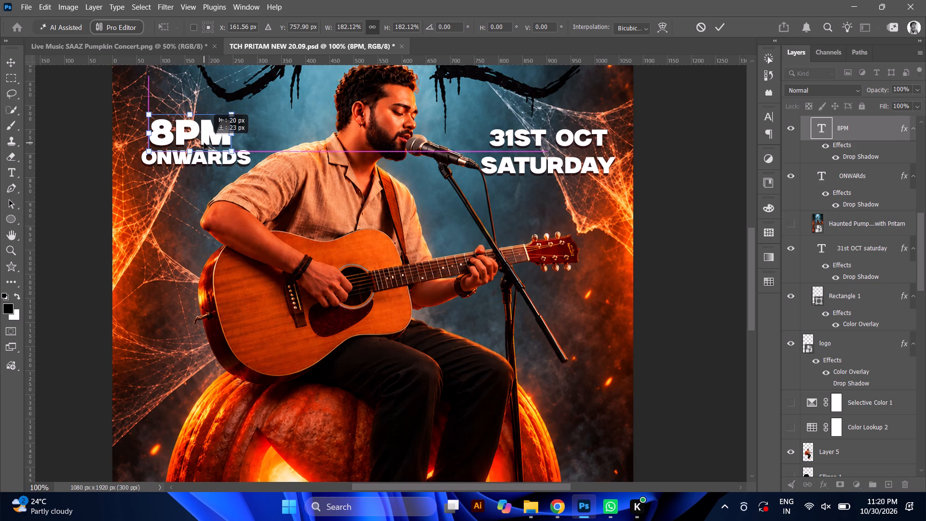
drag(204, 143, 205, 143)
click(205, 143)
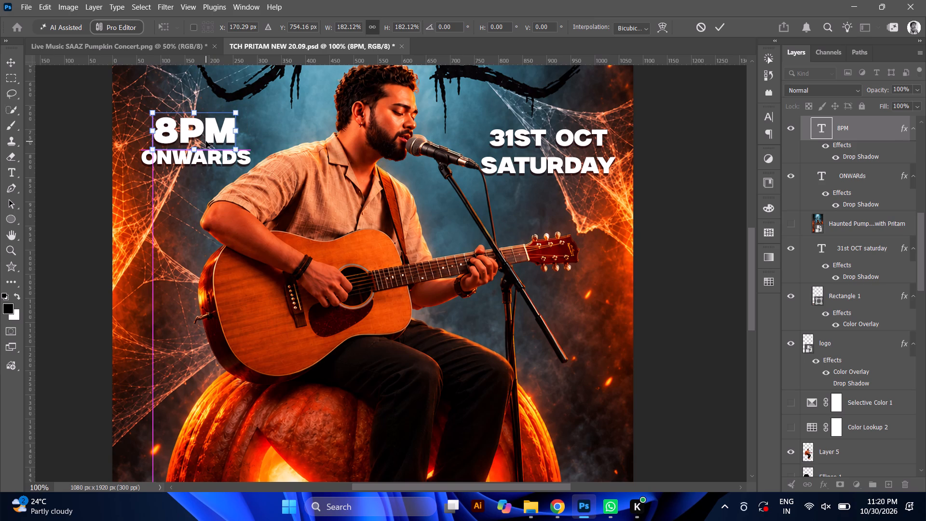
click(723, 24)
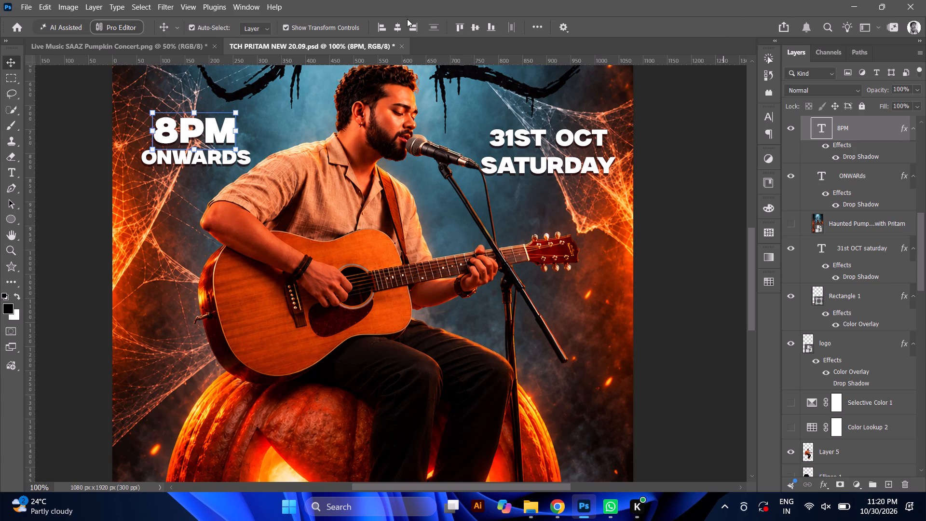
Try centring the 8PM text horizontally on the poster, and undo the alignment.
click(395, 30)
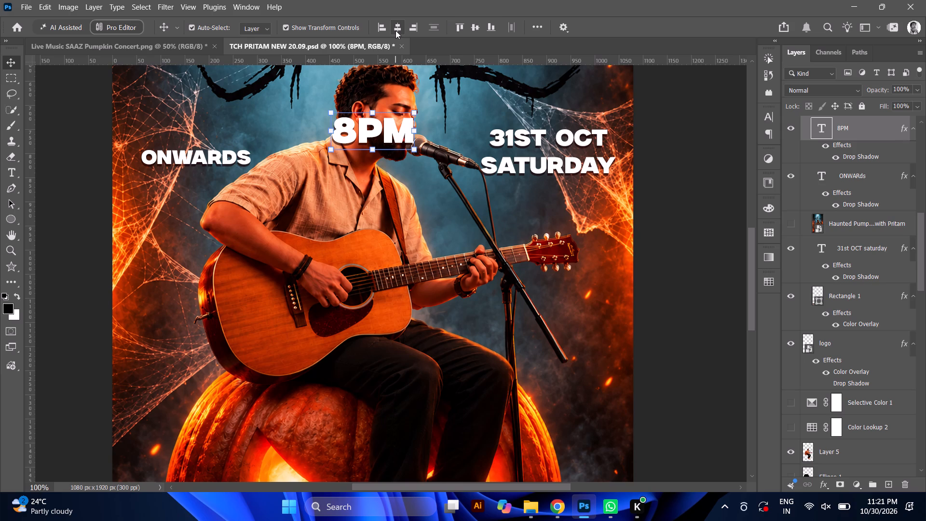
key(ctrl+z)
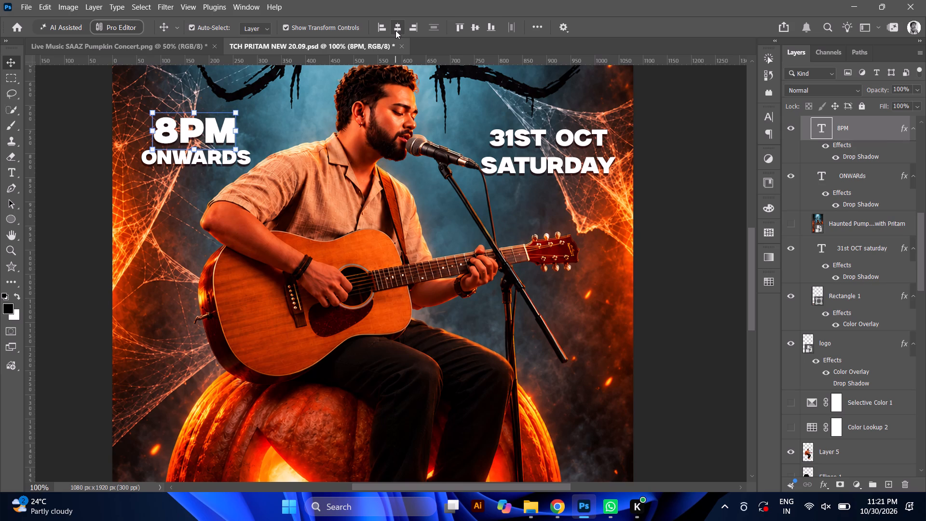
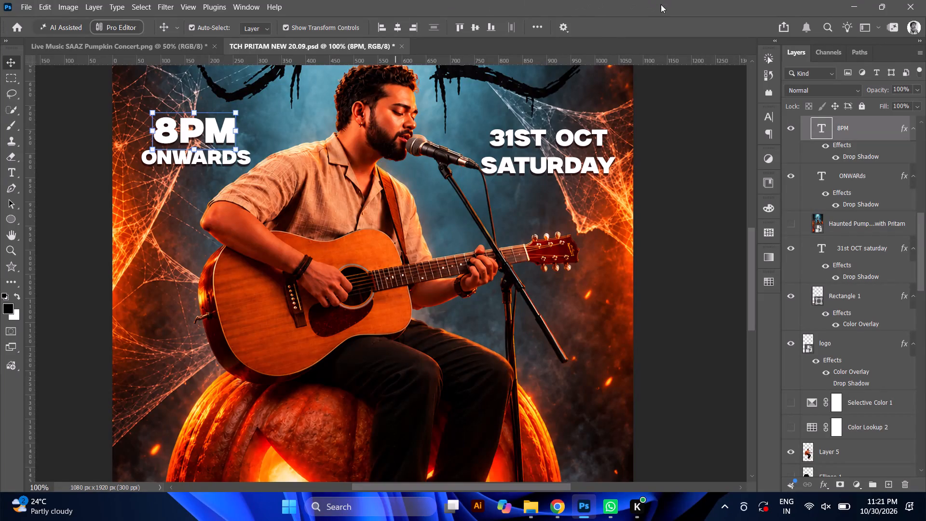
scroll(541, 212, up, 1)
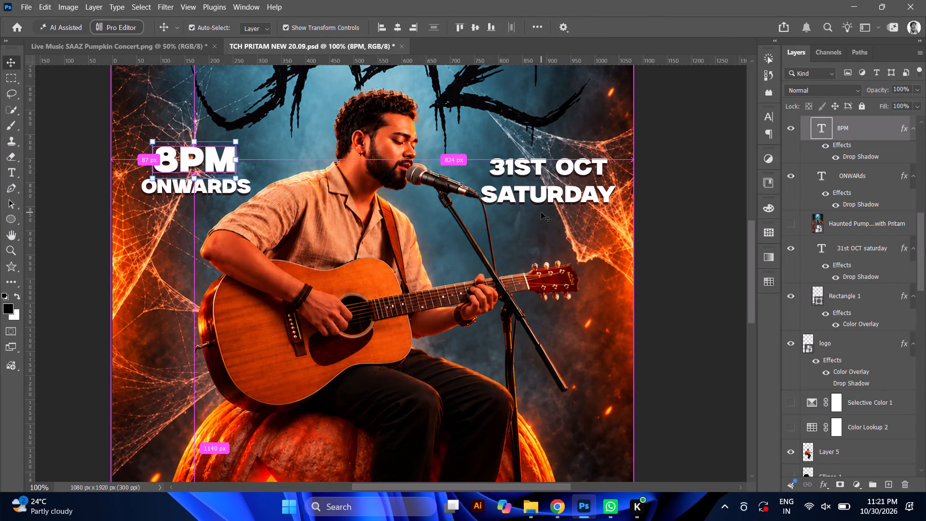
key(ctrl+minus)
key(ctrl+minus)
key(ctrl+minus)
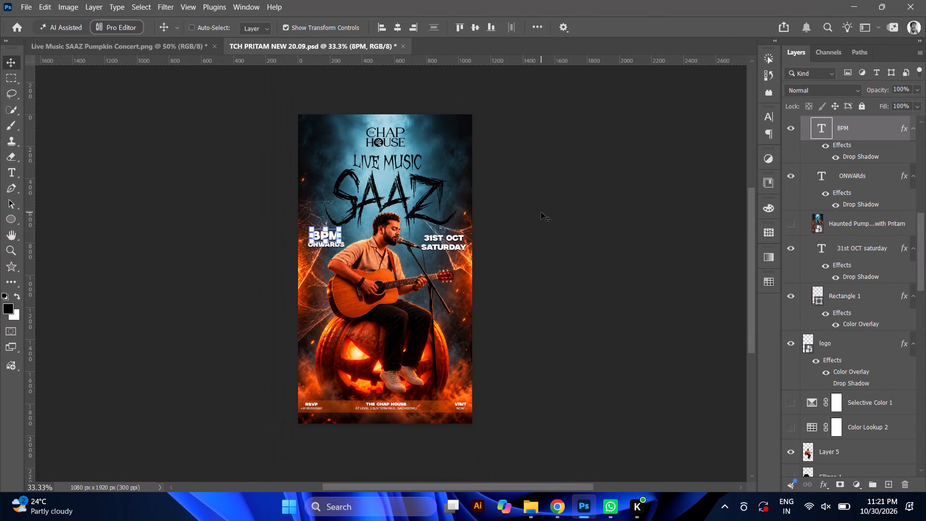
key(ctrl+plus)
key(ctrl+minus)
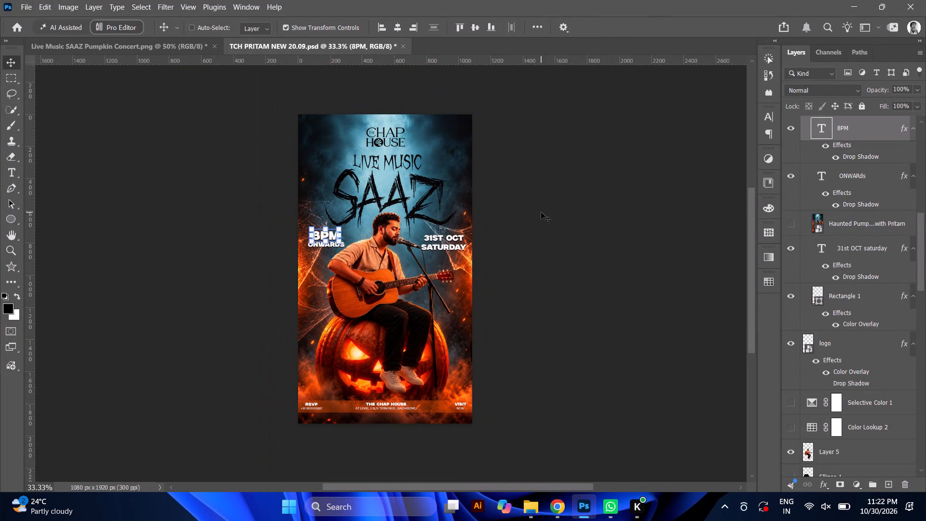
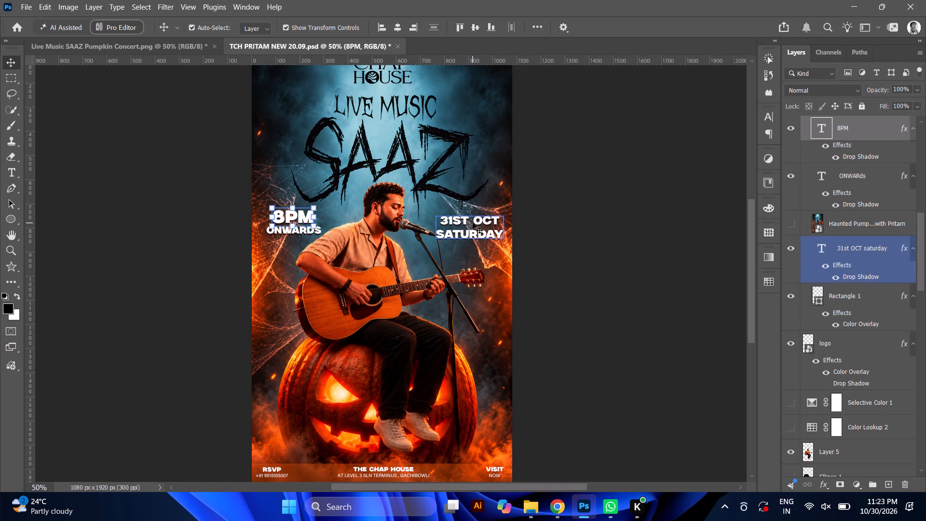
Reposition the 31ST OCT SATURDAY text beside the singer's microphone, slightly in from the poster's right edge and roughly level with 8PM ONWARDS.
alt+click(473, 222)
drag(481, 232, 487, 230)
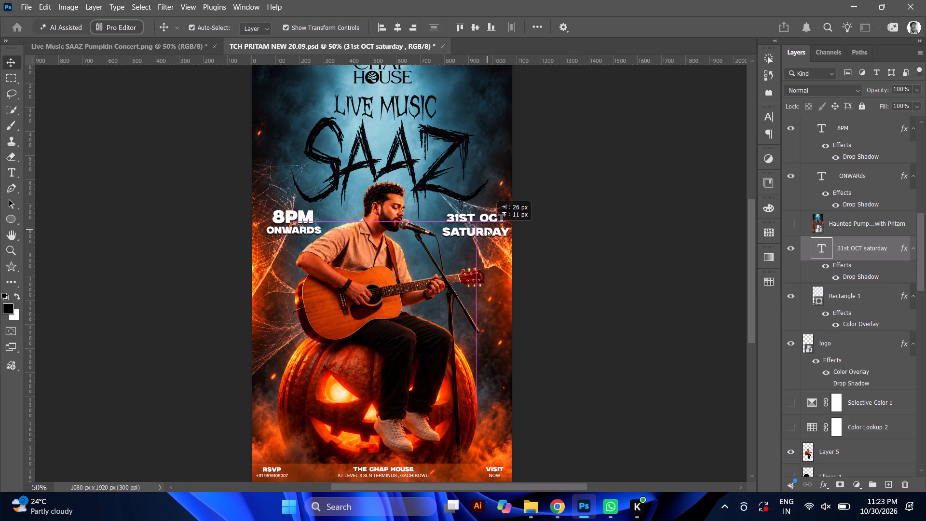
drag(487, 230, 488, 231)
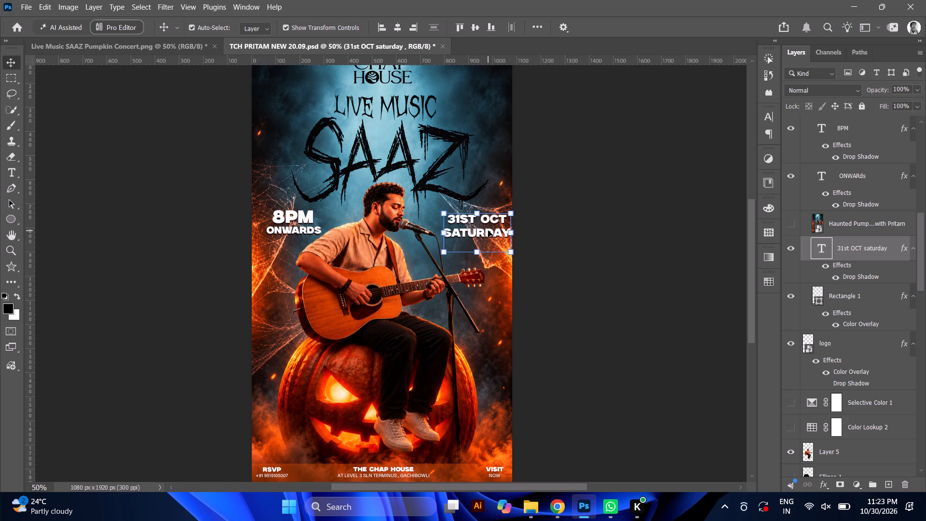
click(488, 231)
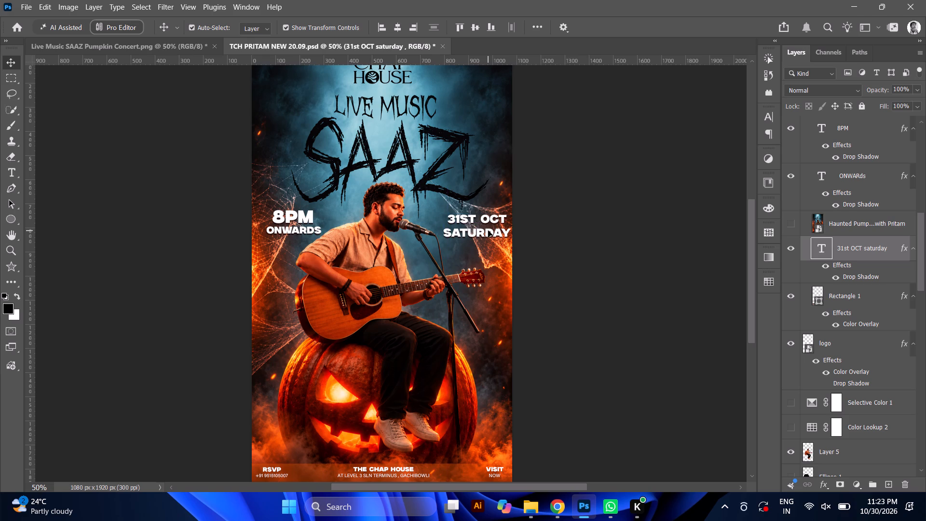
click(488, 231)
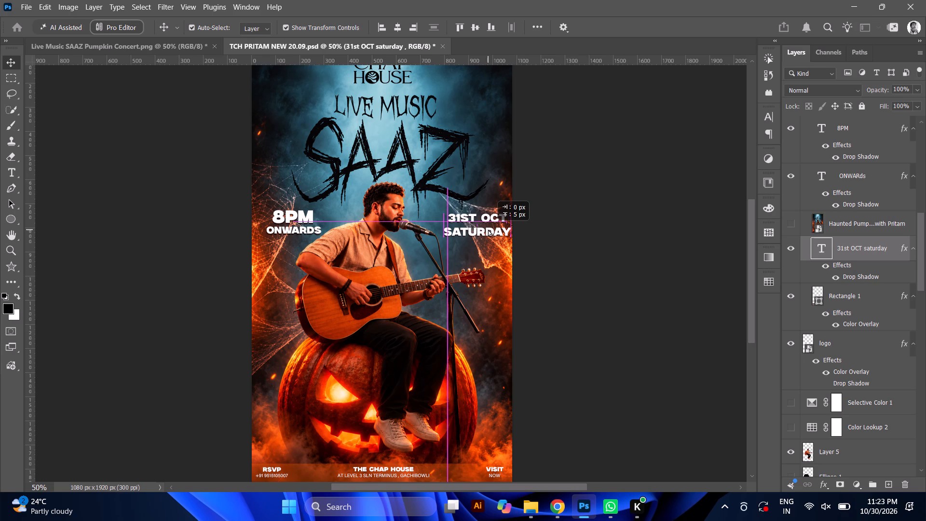
click(487, 230)
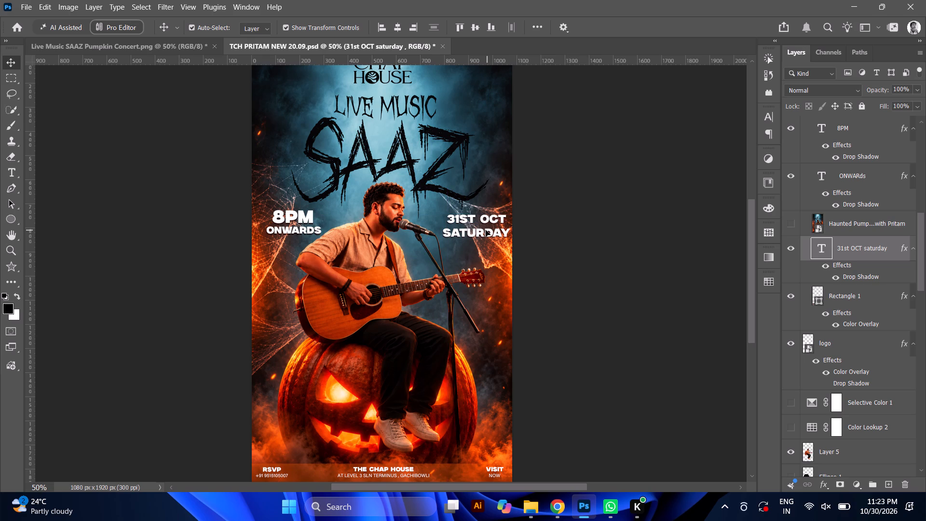
key(Left)
key(Left)
key(Left)
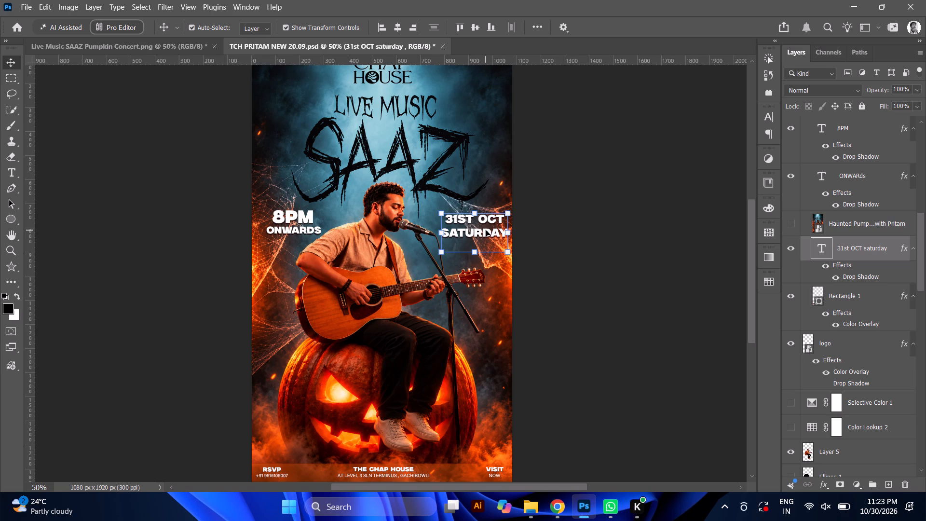
key(Left)
key(Down)
key(Down)
key(Up)
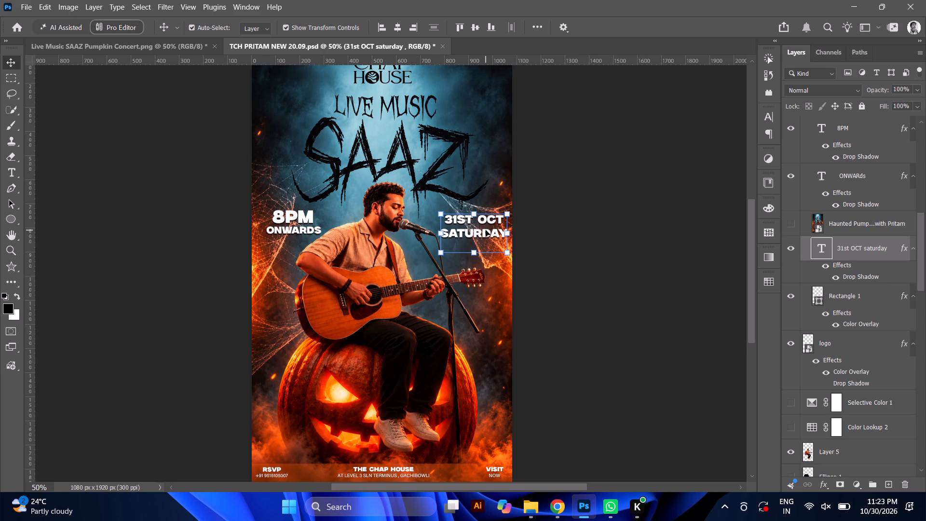
key(Left)
key(Left)
key(Left)
key(Down)
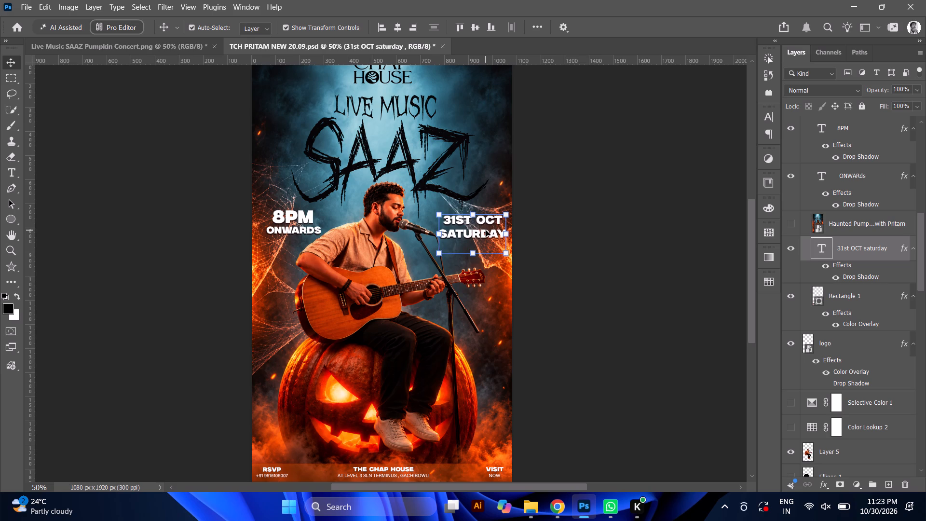
key(Up)
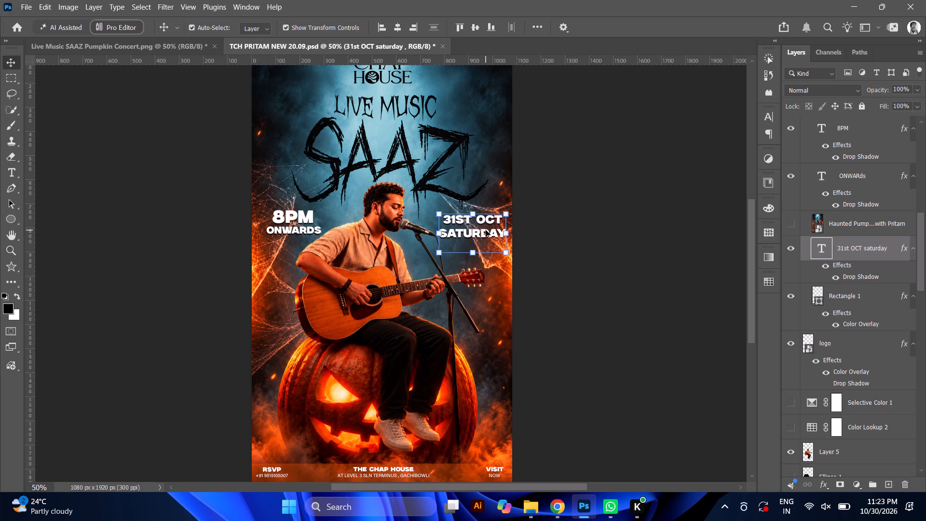
key(Left)
Check the date text's placement up close and against the whole SAAZ poster.
key(ctrl+minus)
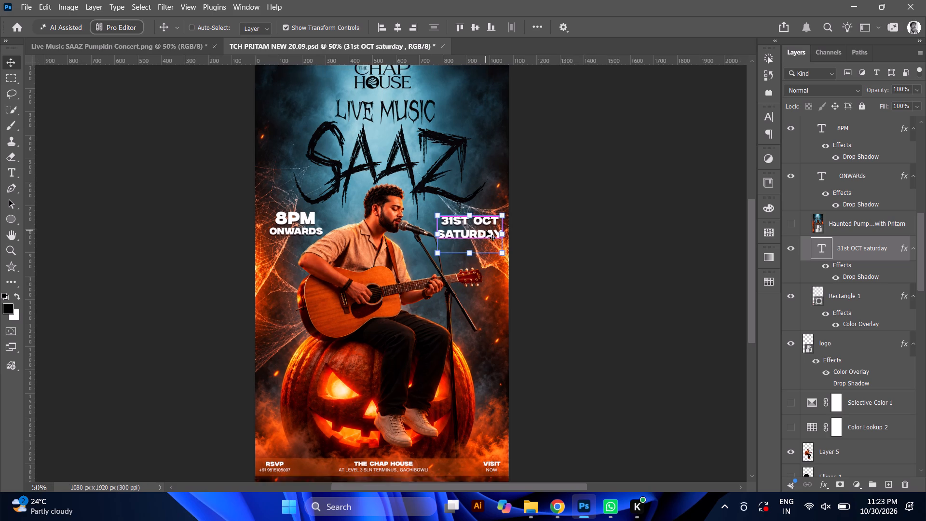
key(ctrl+minus)
key(ctrl+plus)
key(ctrl+plus)
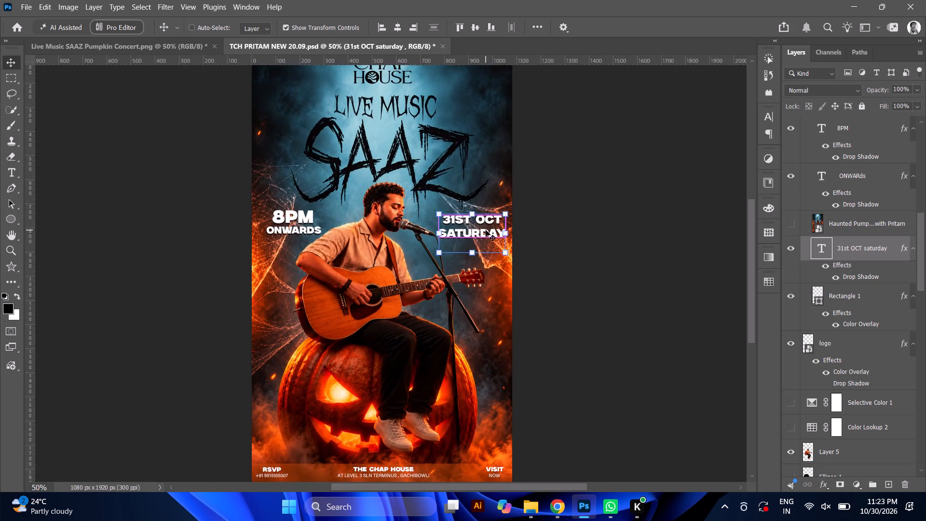
key(ctrl+plus)
key(ctrl+plus)
key(ctrl+plus)
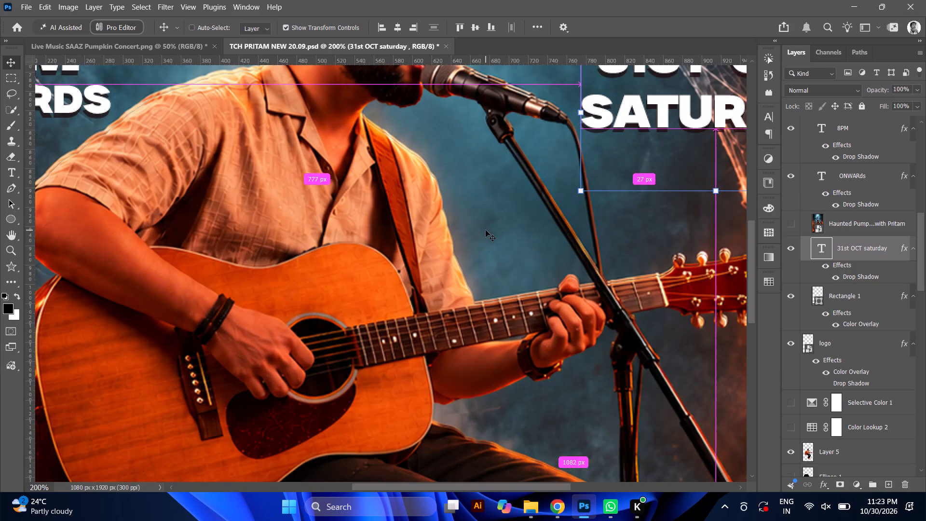
key(ctrl+minus)
key(ctrl+minus)
key(ctrl+minus)
key(ctrl+minus)
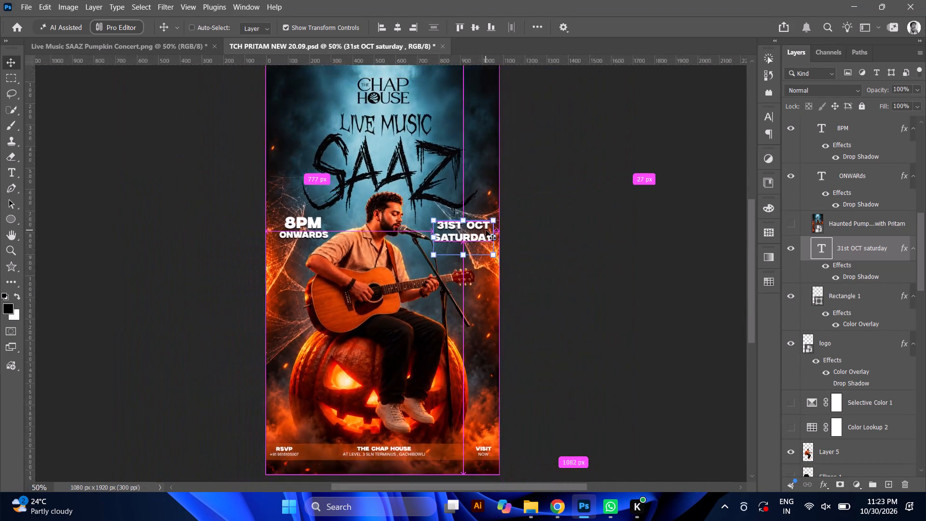
key(ctrl+minus)
key(ctrl+plus)
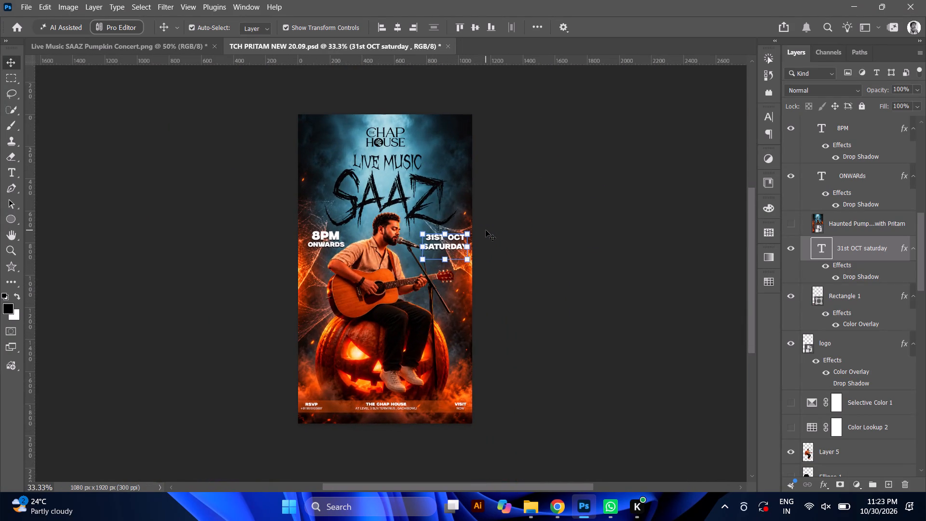
Export the SAAZ poster to Downloads as a PNG named TCH SAAZ HALOWEEN.
click(27, 8)
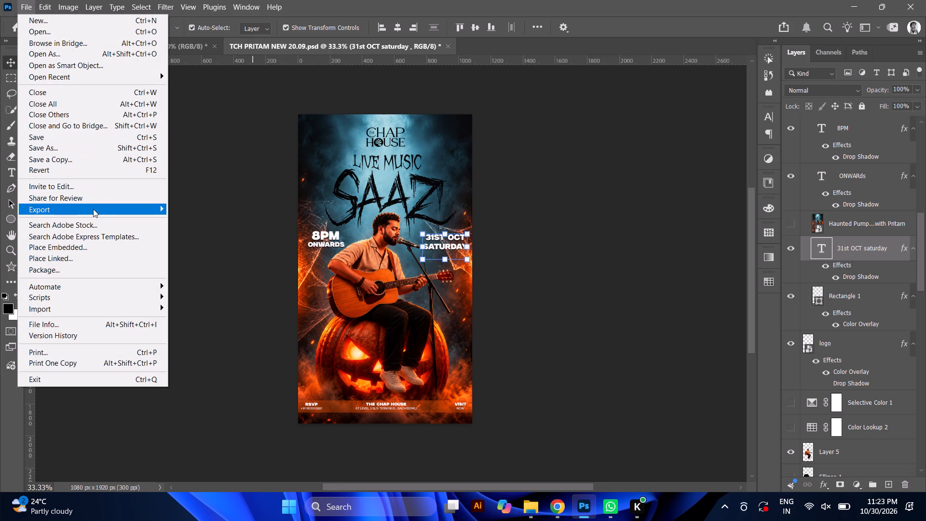
click(187, 223)
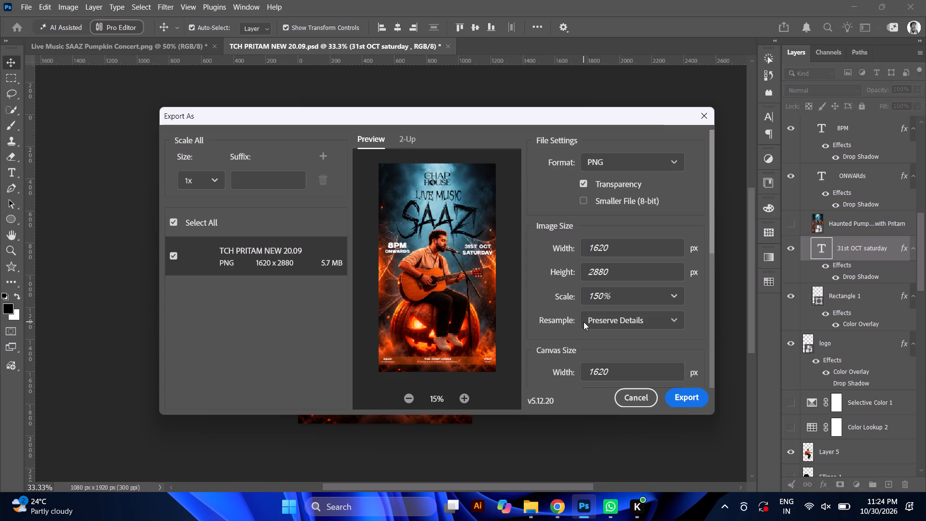
click(687, 392)
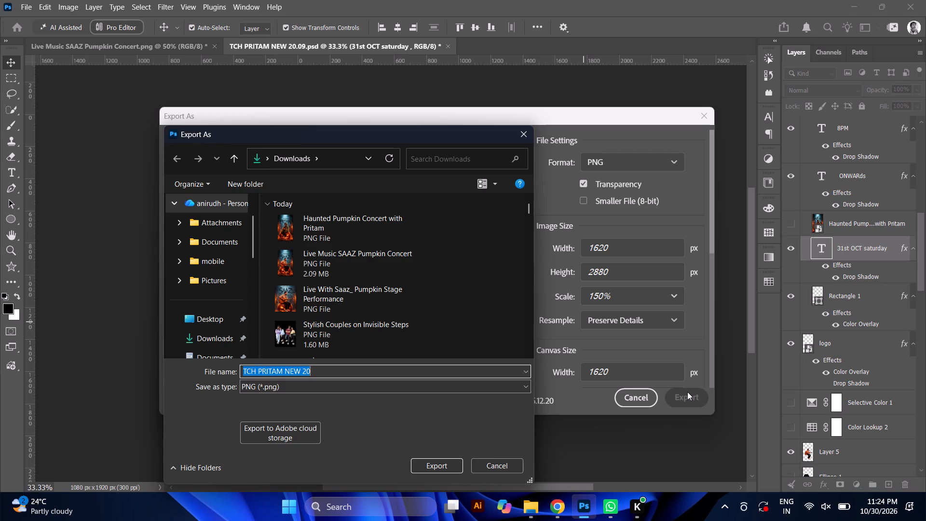
click(416, 385)
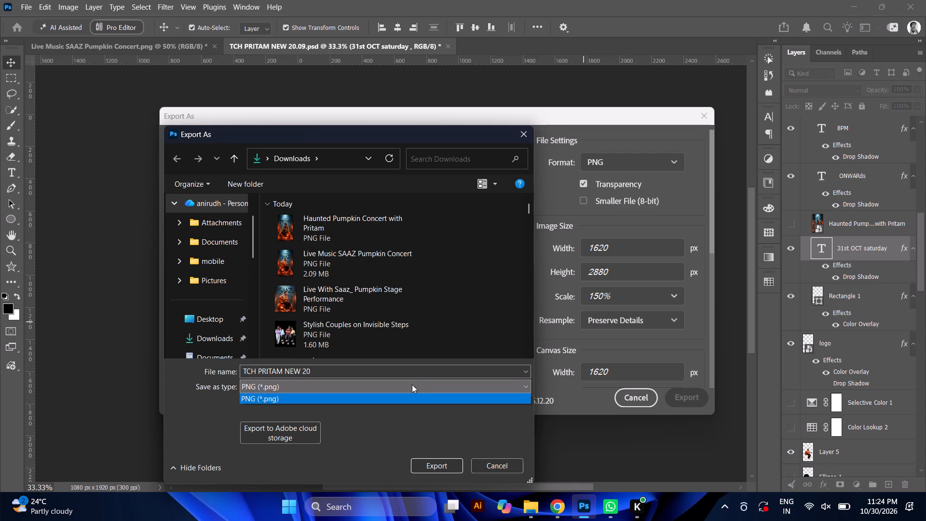
click(412, 384)
click(368, 371)
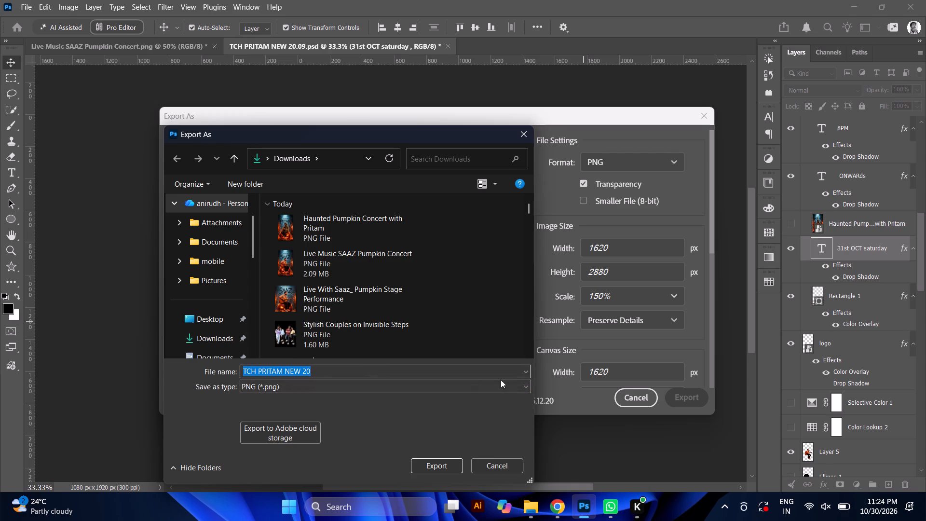
click(526, 369)
click(526, 369)
click(305, 371)
drag(322, 375, 264, 377)
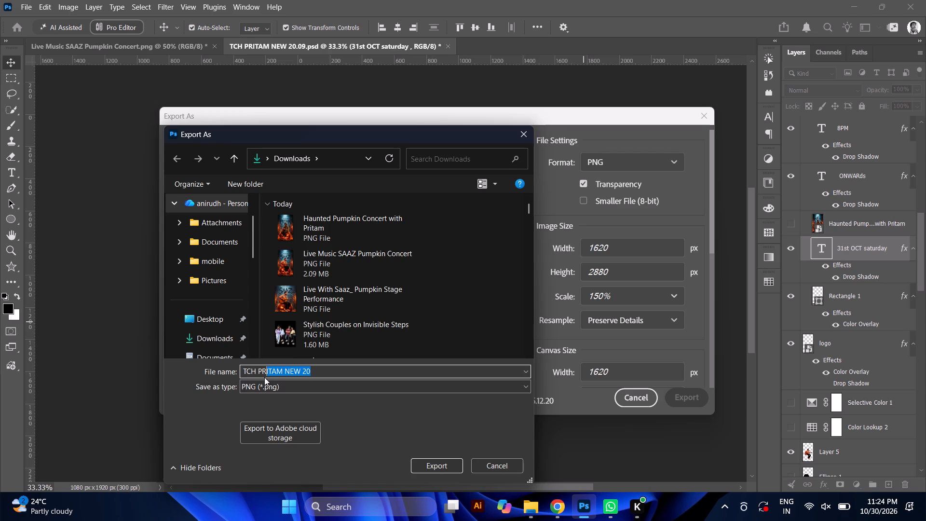
key(BackSpace)
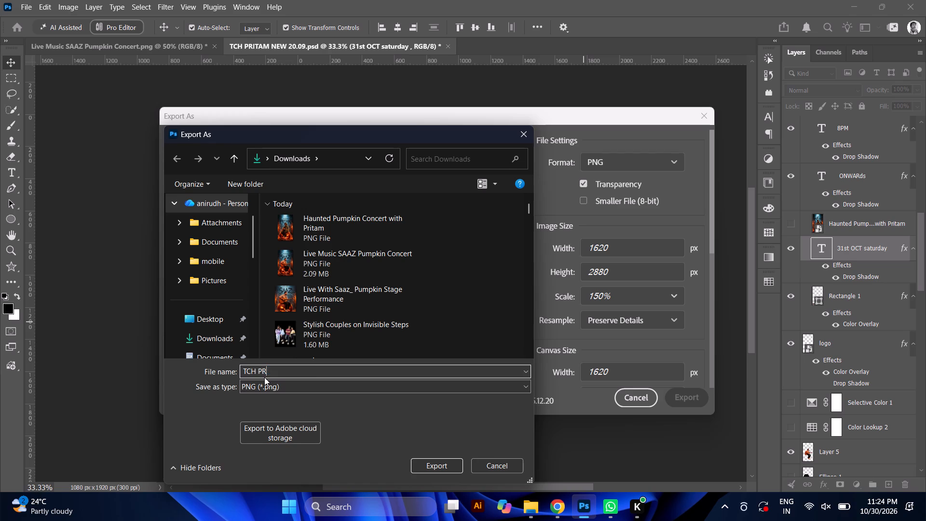
key(BackSpace)
key(BackSpace)
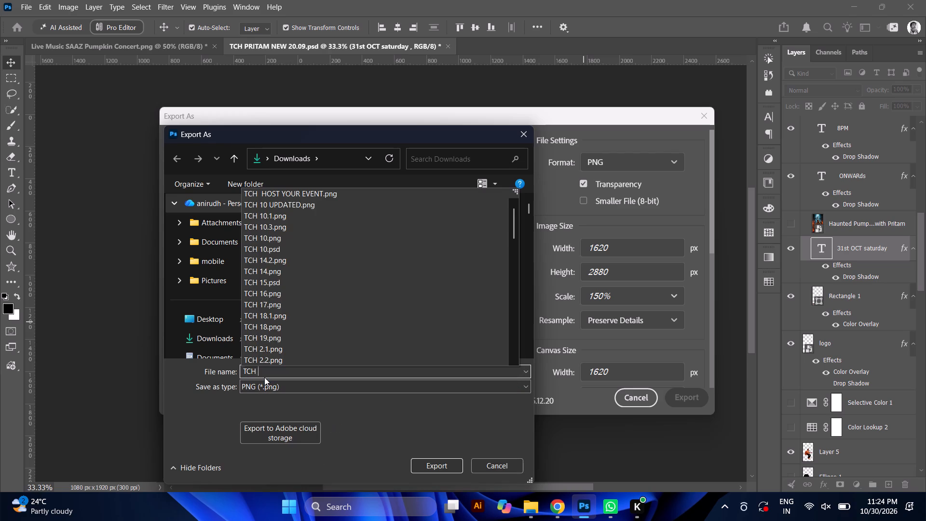
text(SAAZ HALO)
text(WEEN)
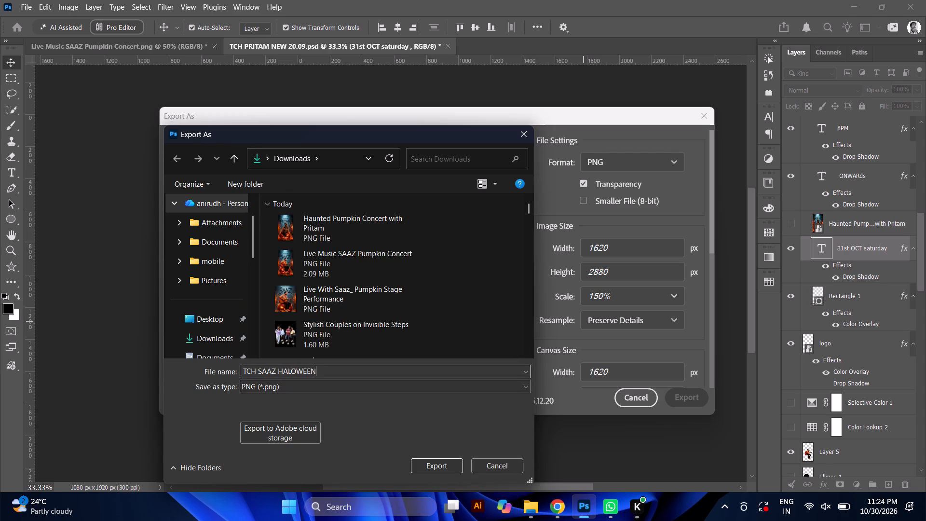
key(Return)
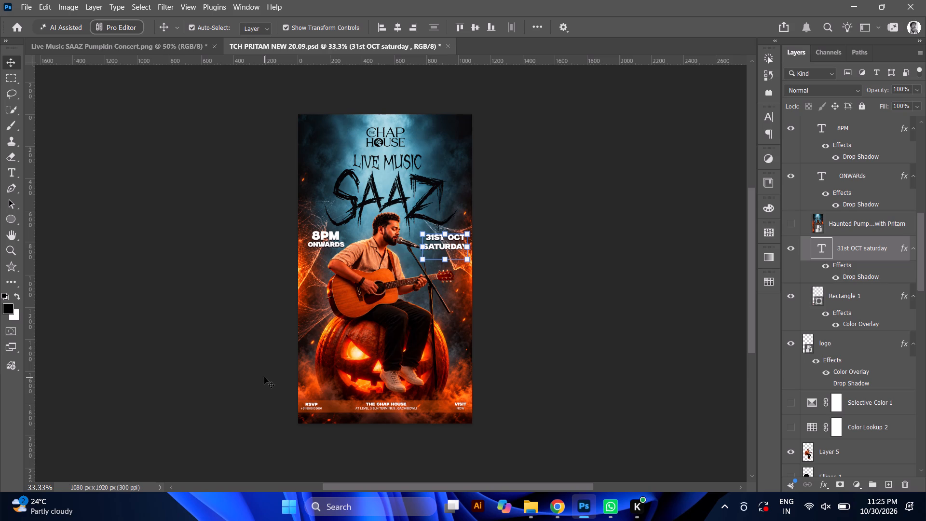
Show the Haunted Pumpkin Concert with Pritam artwork layer and place the logo layer directly above it.
click(789, 224)
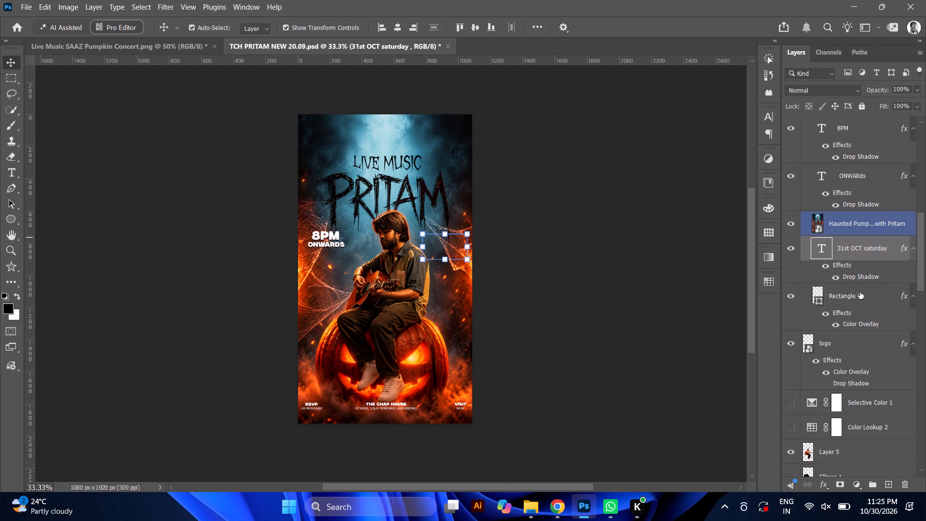
drag(850, 351, 854, 214)
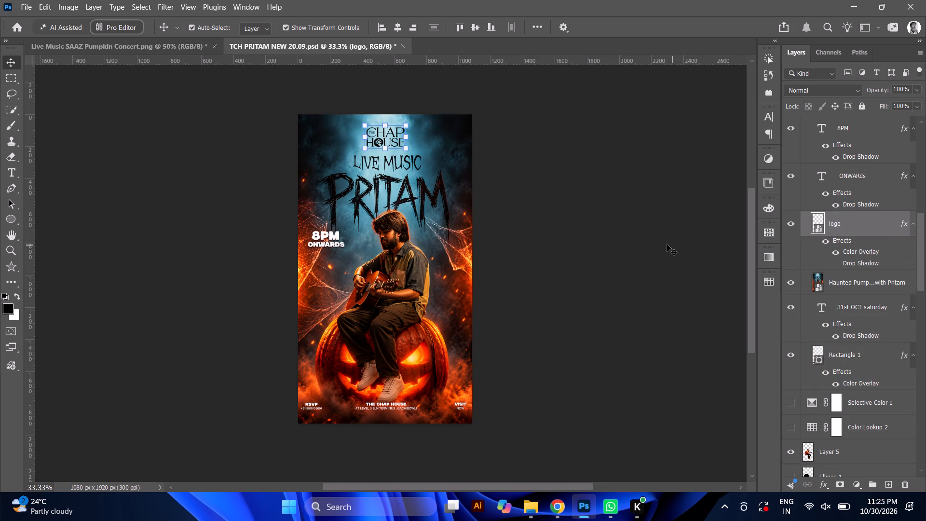
Move the 8PM and ONWARDS text together slightly lower beside the Pritam singer.
click(838, 172)
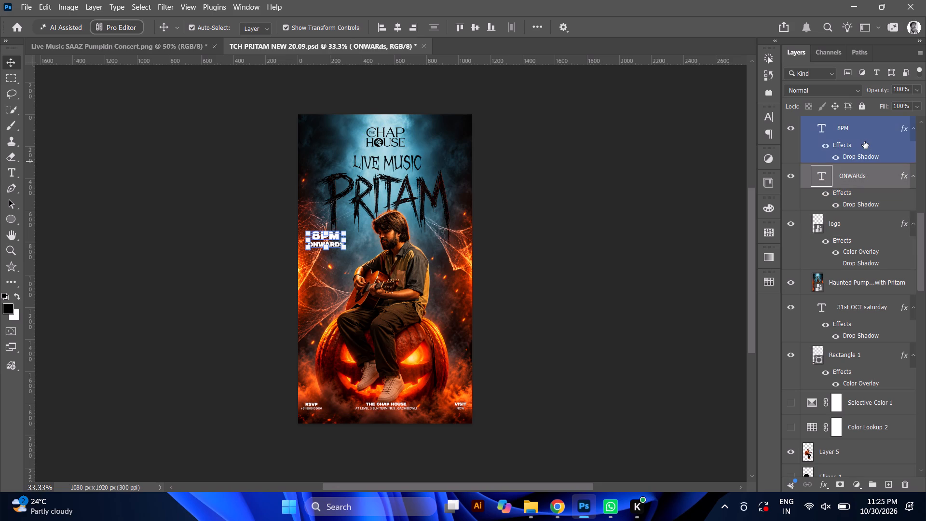
ctrl+click(864, 141)
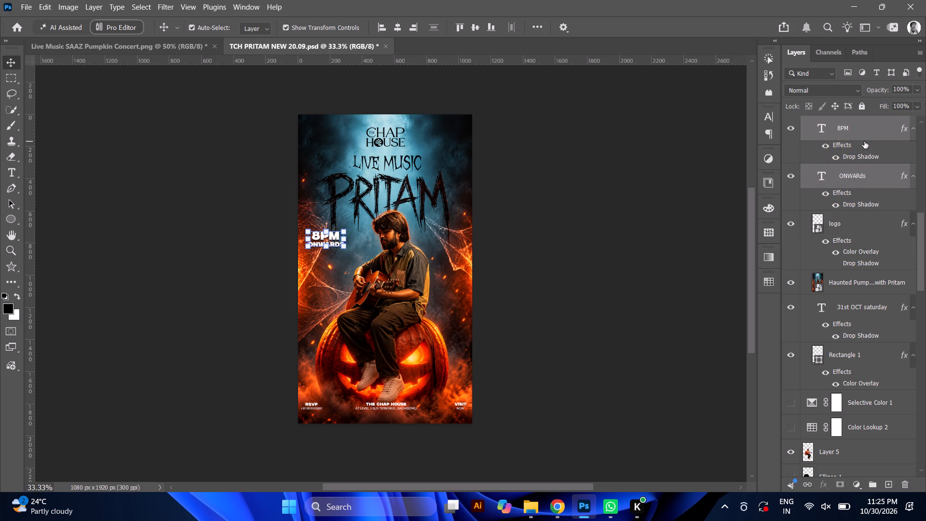
key(Down)
key(Down)
key(Down)
key(Down)
key(Down)
key(Down)
key(Down)
key(Down)
key(Down)
key(Down)
key(Down)
key(Down)
key(Down)
key(Down)
key(Down)
key(Down)
key(Down)
key(Down)
key(Down)
key(Down)
key(Down)
key(Down)
key(Down)
key(Down)
key(Down)
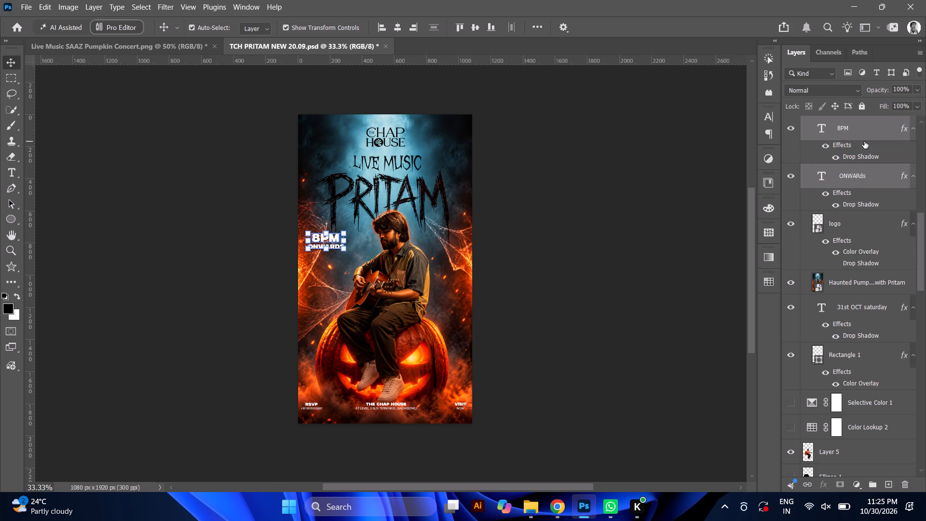
key(Down)
key(Down)
key(Down)
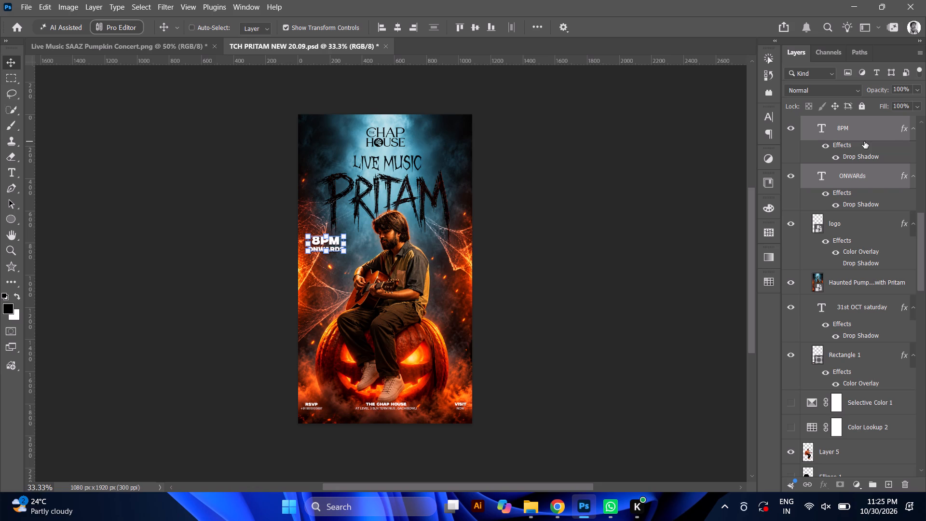
Select the logo layer and look through the text layers stacked above it.
key(ctrl+plus)
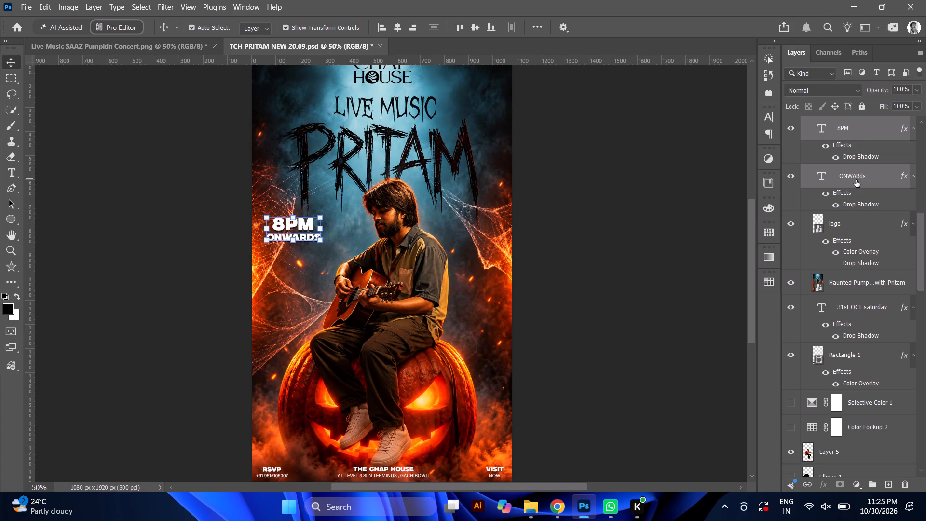
click(856, 180)
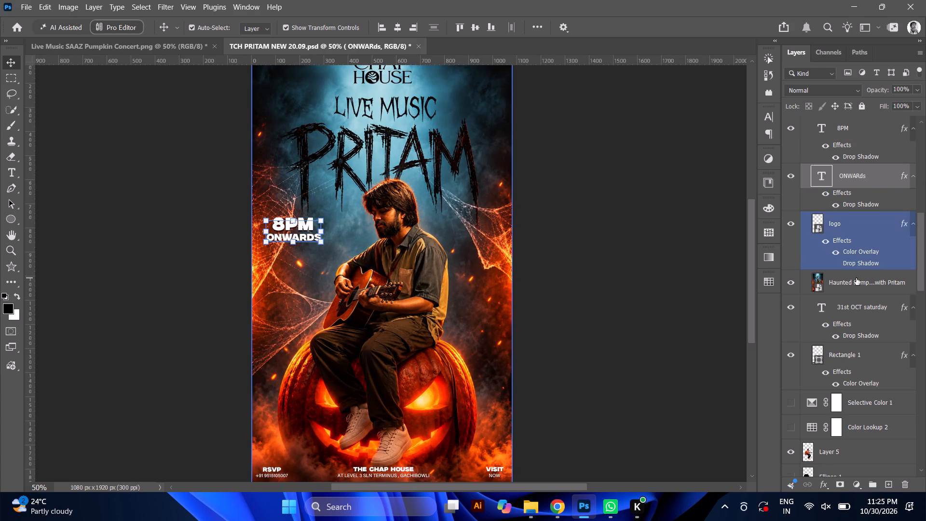
click(856, 278)
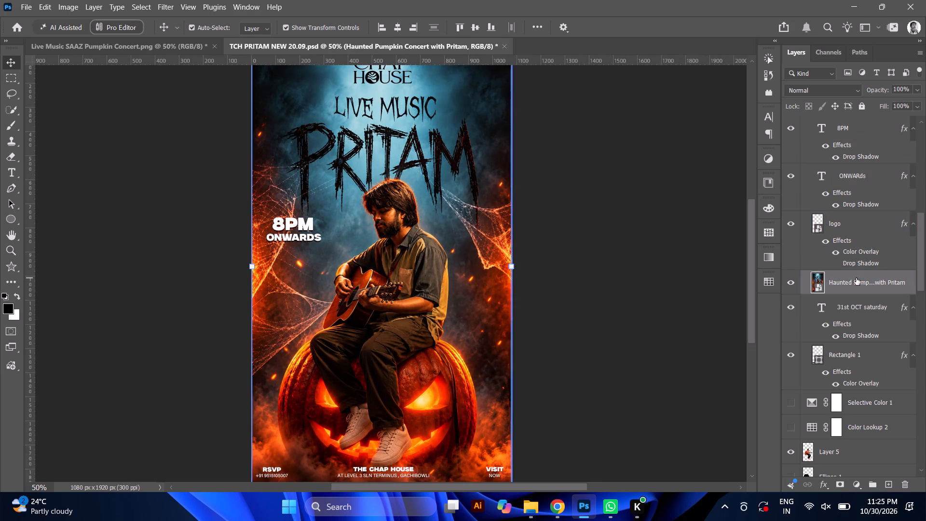
click(859, 228)
scroll(859, 228, up, 1)
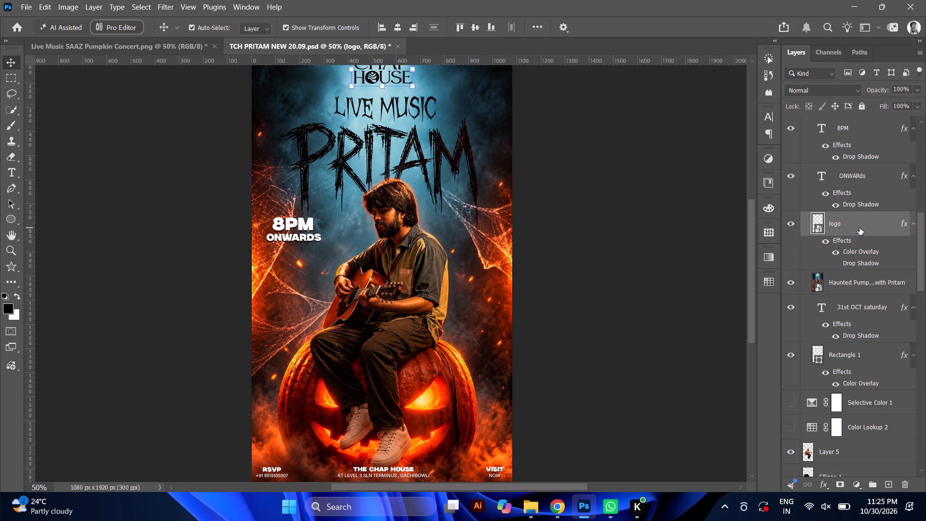
scroll(859, 228, up, 1)
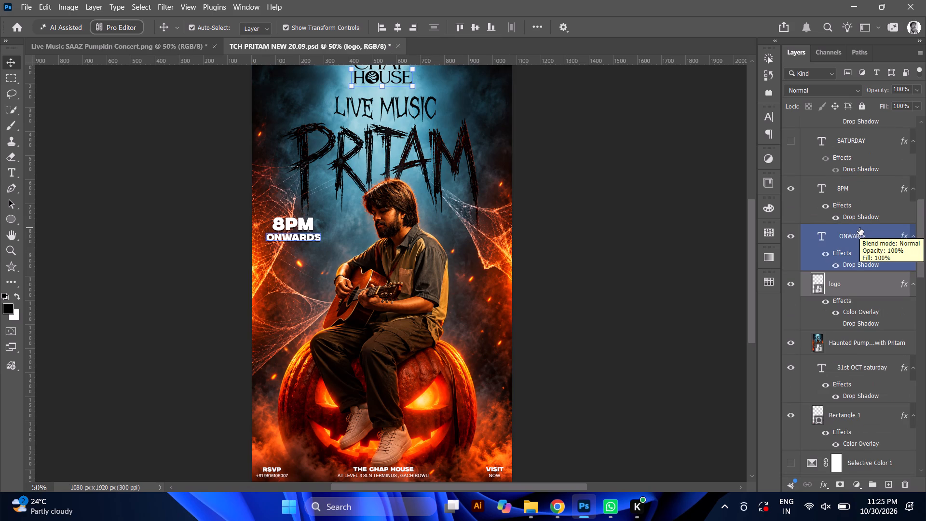
scroll(859, 228, up, 2)
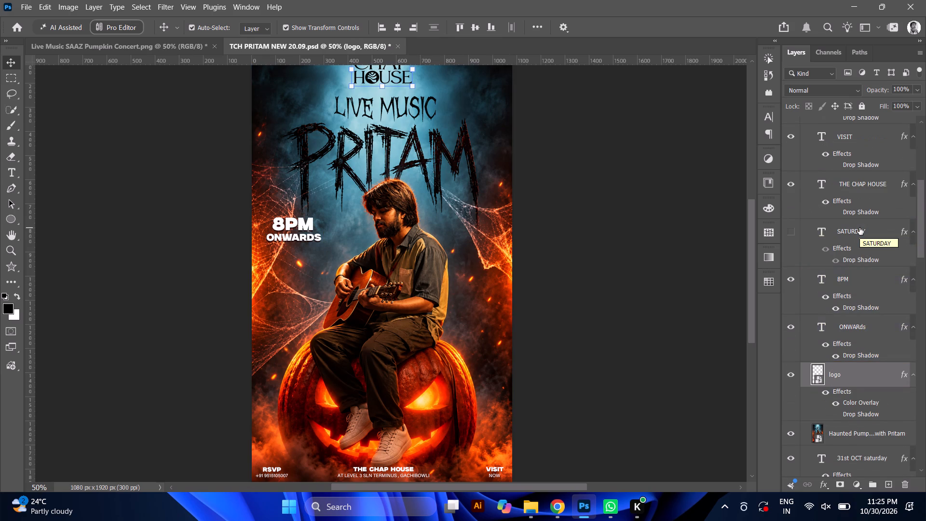
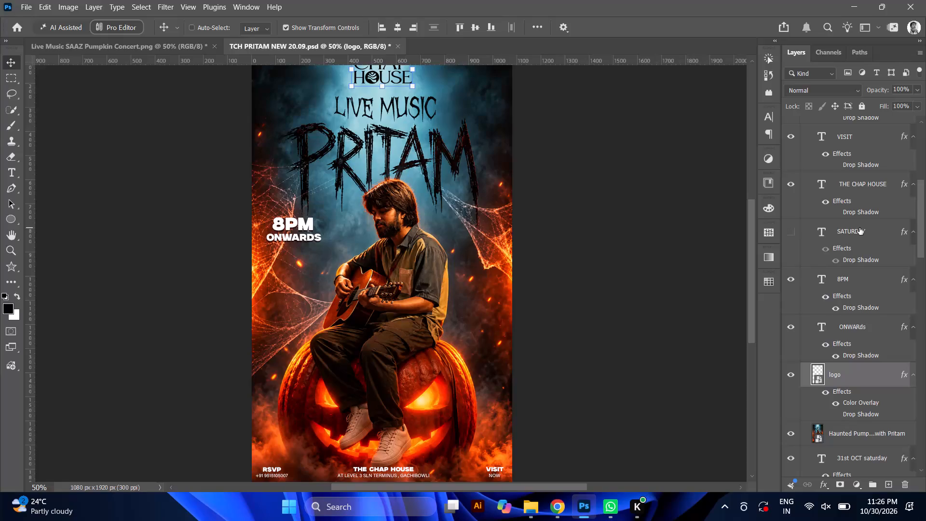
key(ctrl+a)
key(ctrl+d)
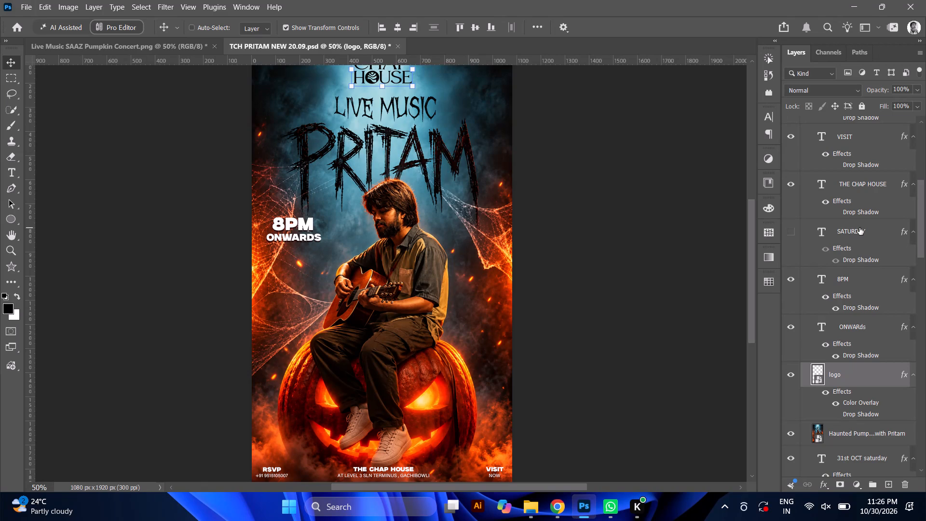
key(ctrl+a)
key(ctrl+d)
Move the 31st OCT saturday text layer above the Pritam artwork, placing it directly over the logo layer.
click(854, 292)
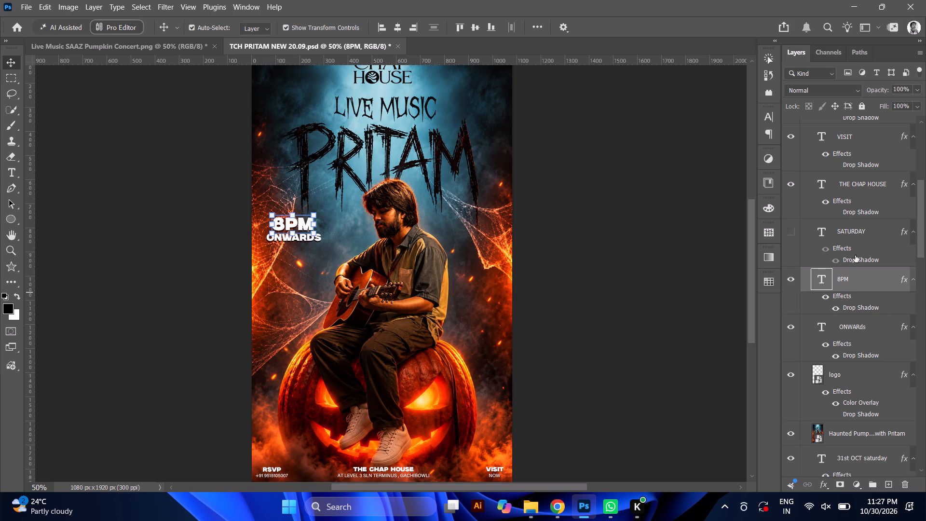
click(859, 192)
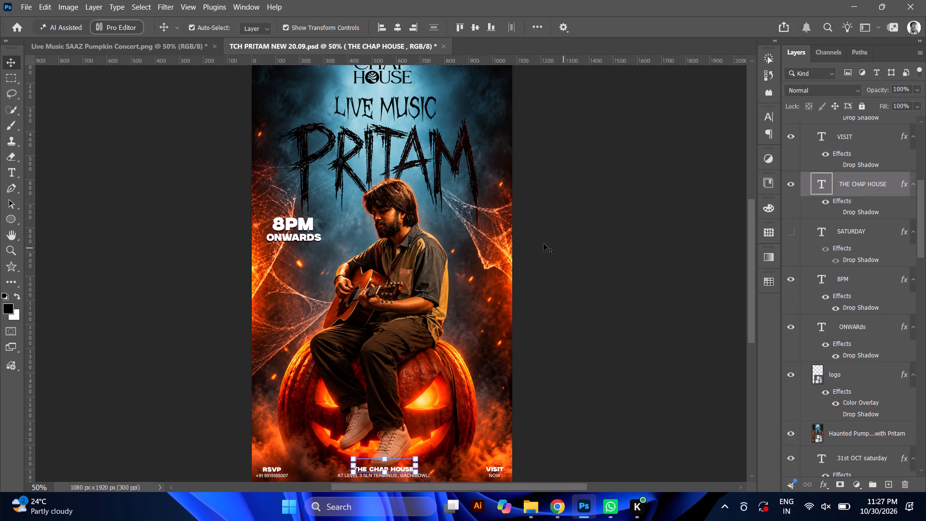
alt+click(483, 214)
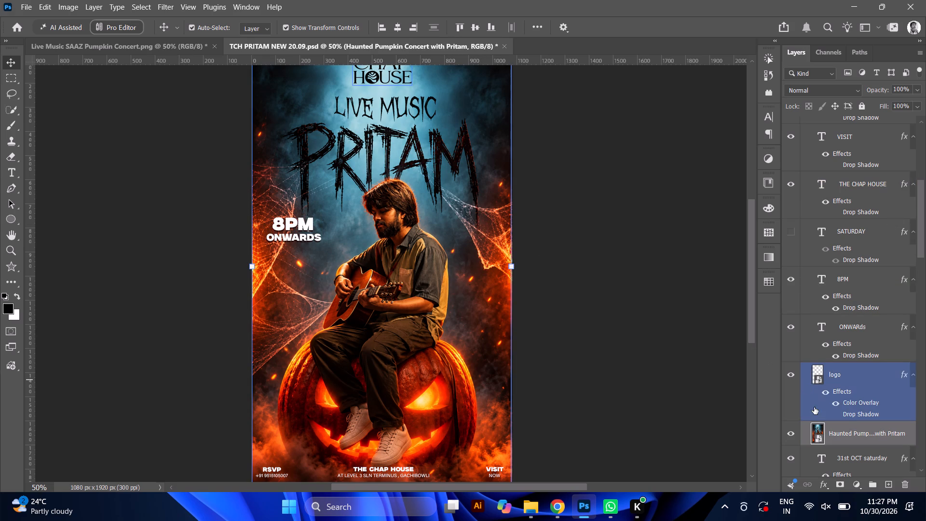
click(854, 454)
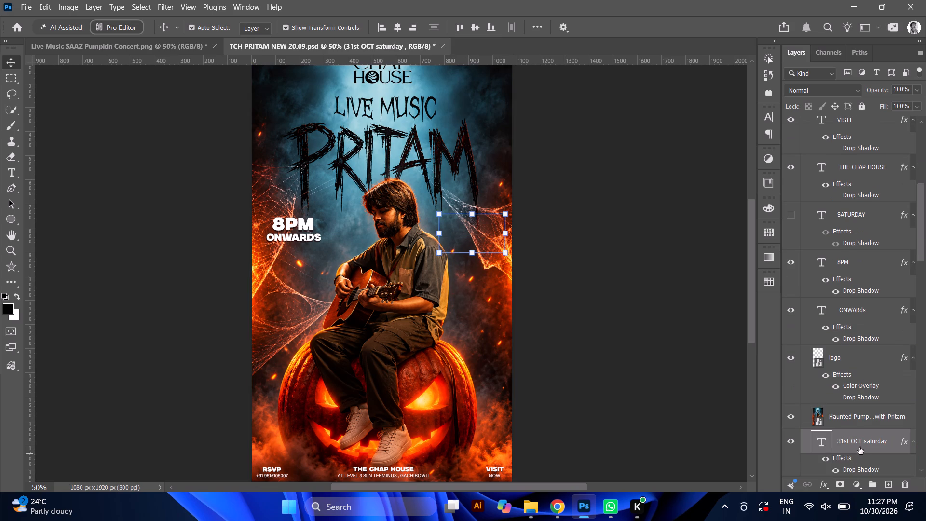
drag(859, 442, 862, 353)
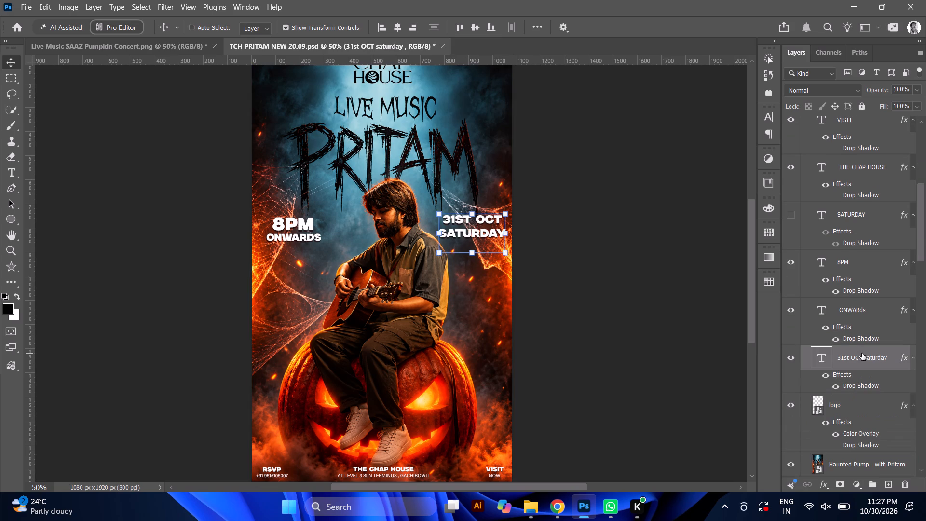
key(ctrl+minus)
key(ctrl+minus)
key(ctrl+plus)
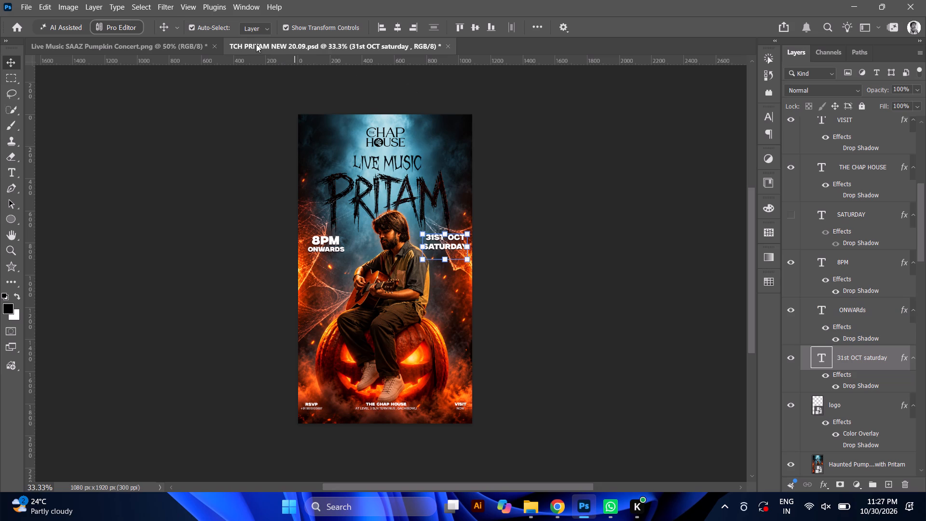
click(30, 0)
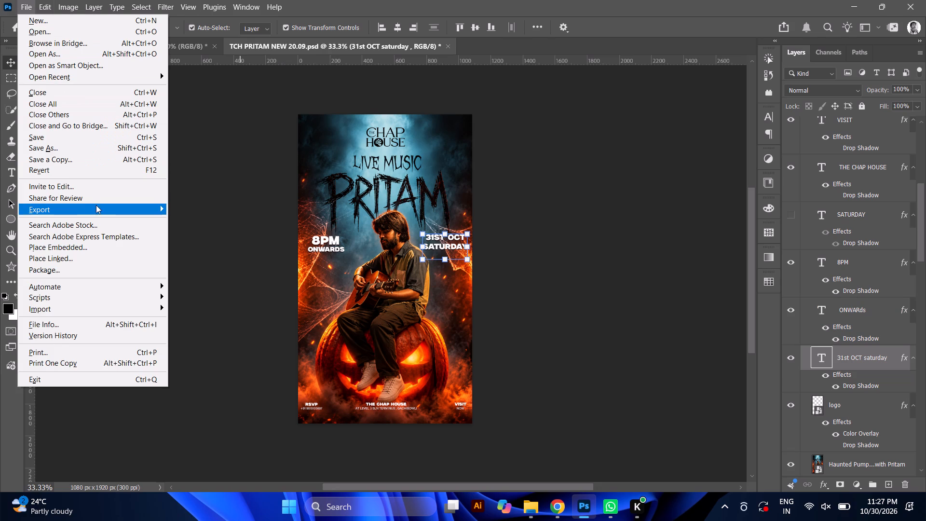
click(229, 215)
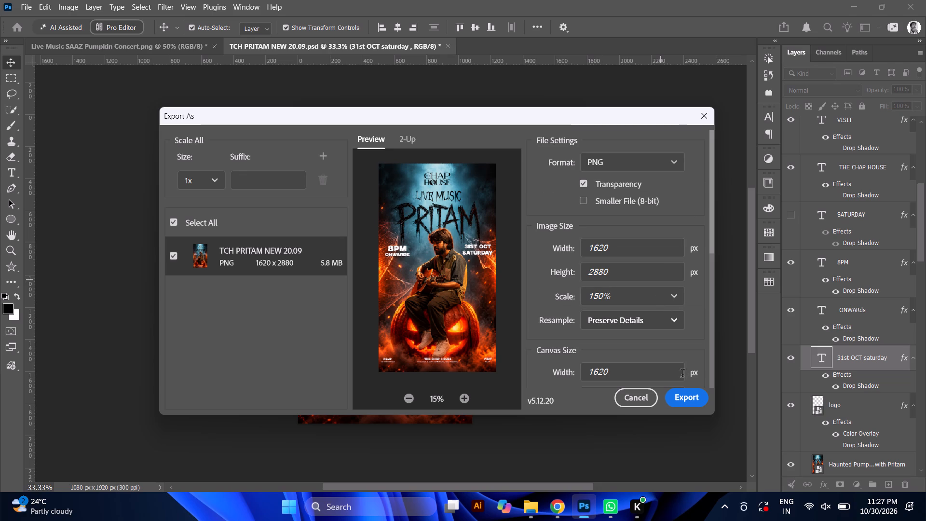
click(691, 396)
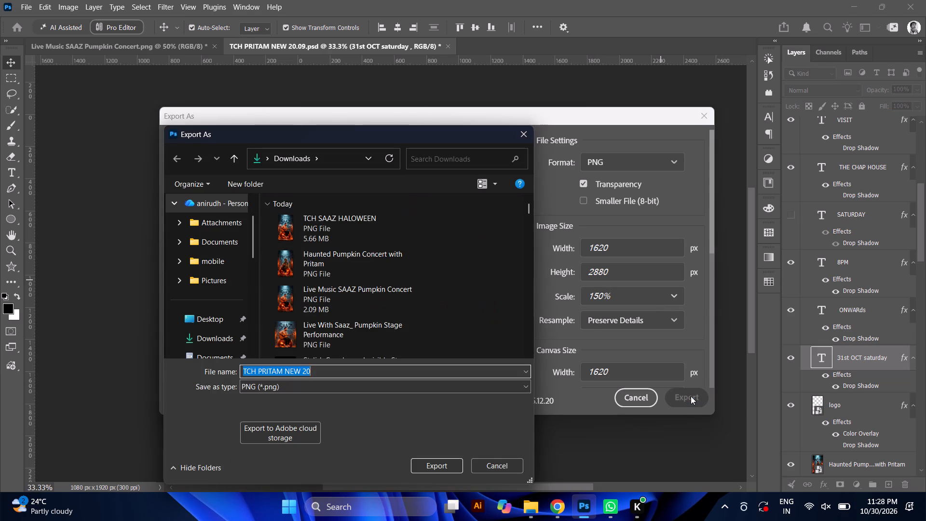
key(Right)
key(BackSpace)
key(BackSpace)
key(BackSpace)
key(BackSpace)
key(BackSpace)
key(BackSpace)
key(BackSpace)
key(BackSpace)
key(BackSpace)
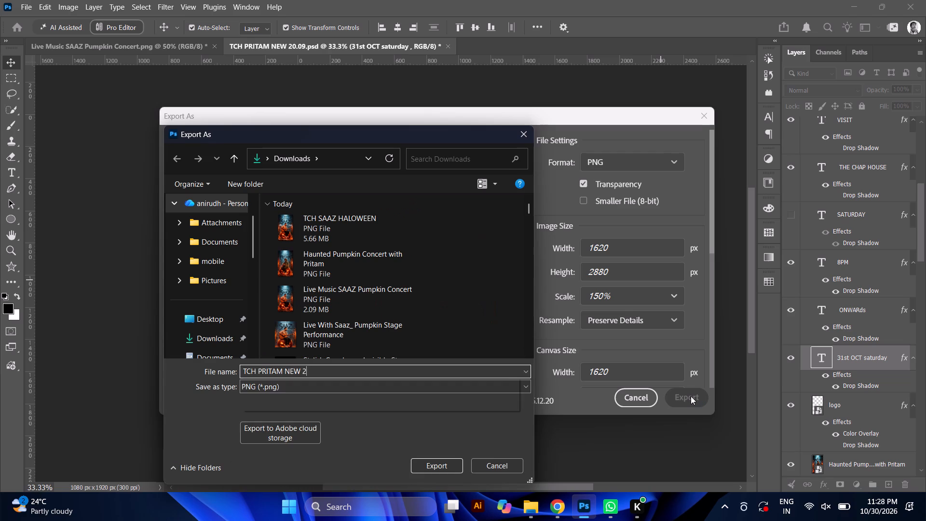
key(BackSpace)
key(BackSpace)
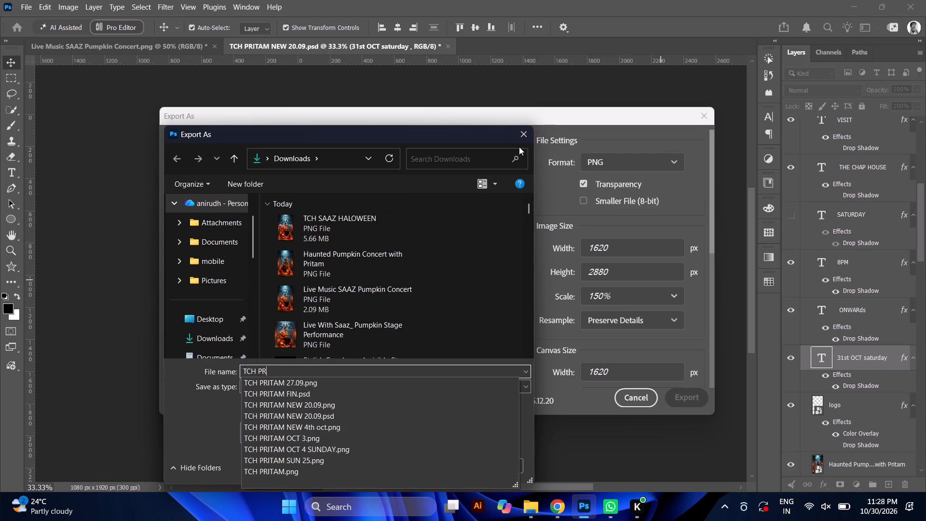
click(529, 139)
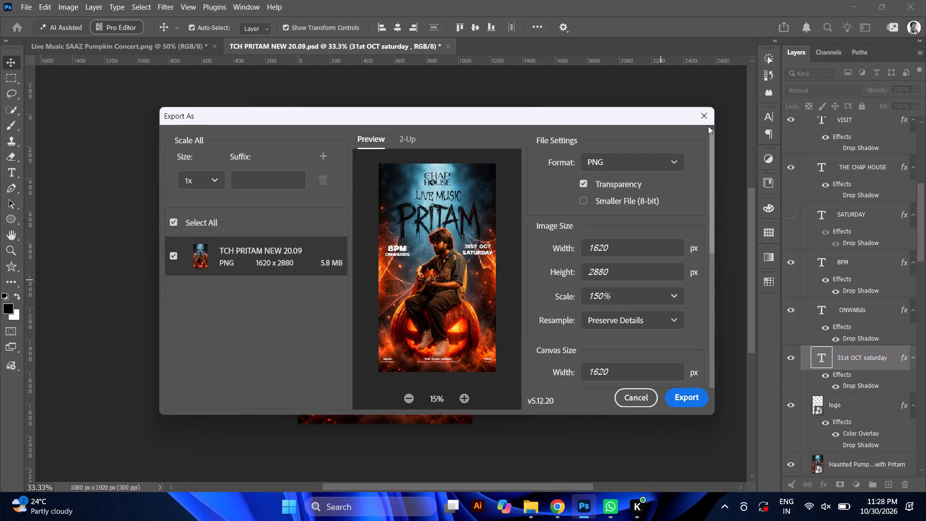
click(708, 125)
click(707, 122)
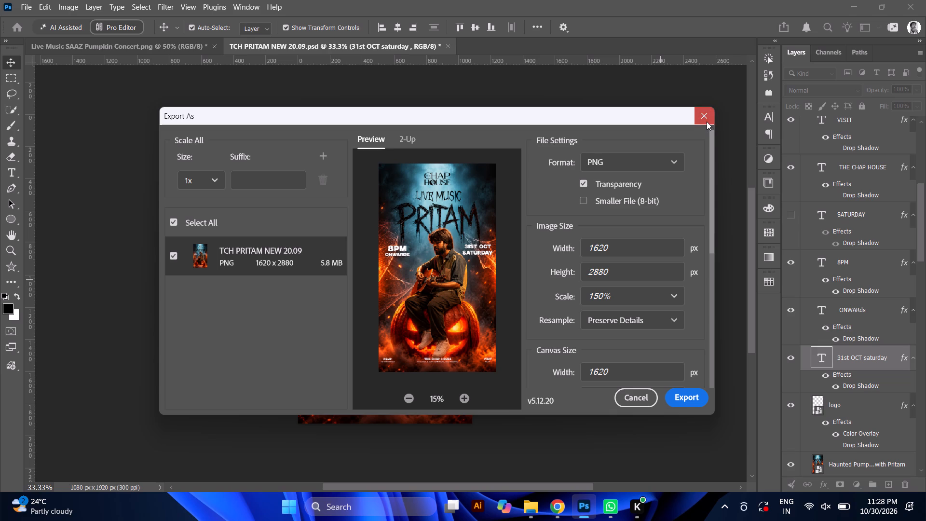
Change the date text beside the singer to read 1ST NOV on the first line and SUNDAY on the second.
triple_click(448, 241)
click(448, 241)
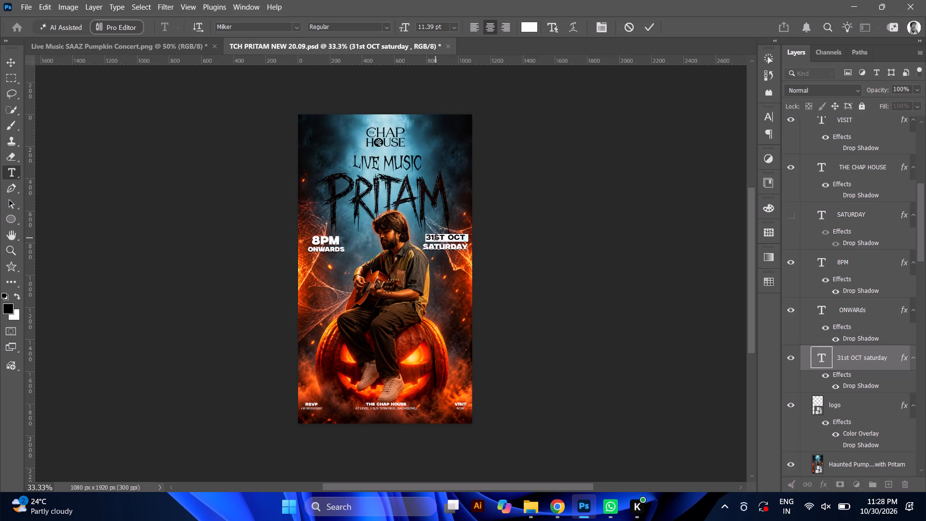
text(1ST)
key(space)
text(NOV)
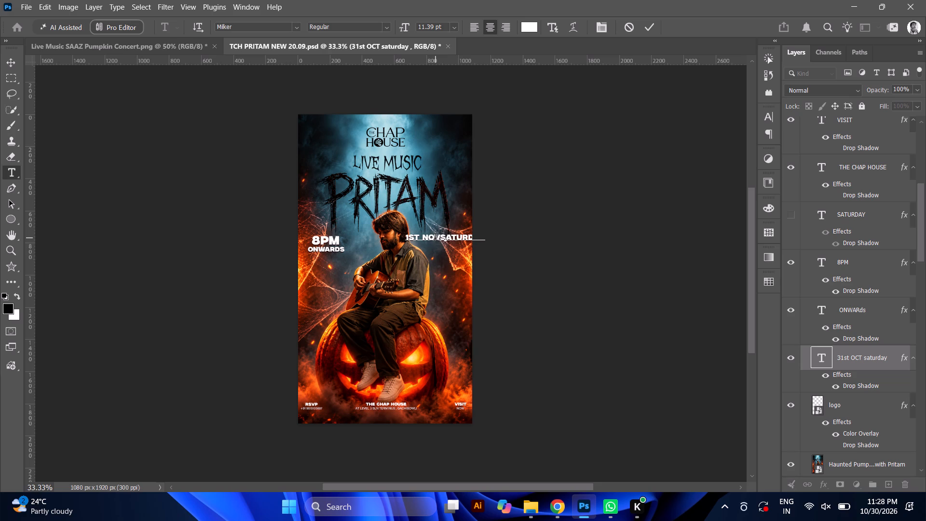
key(Return)
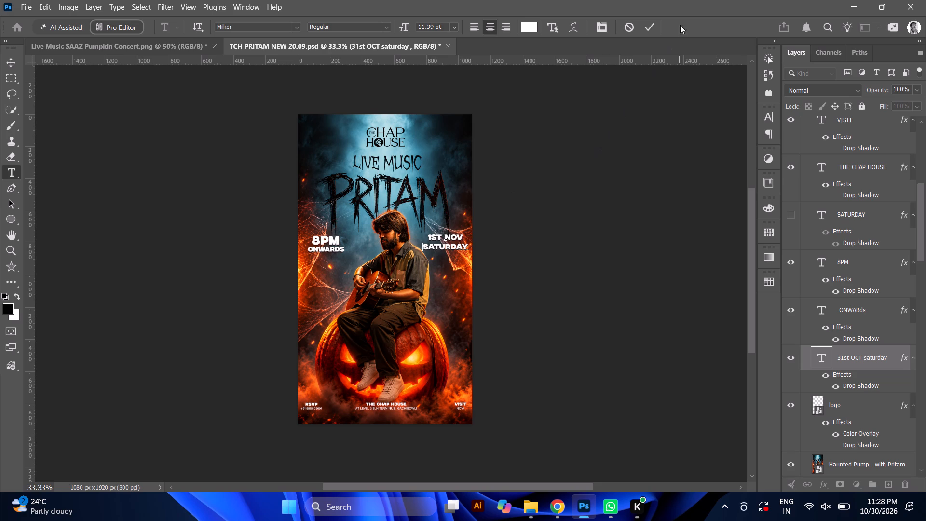
double_click(453, 251)
text(SUNDAY)
click(647, 25)
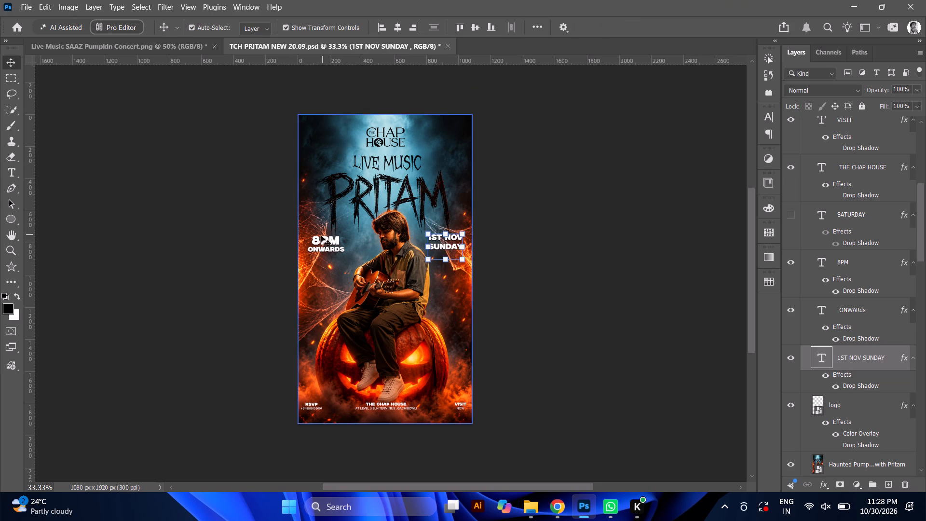
Change the time text above ONWARDS to 1PM.
triple_click(318, 238)
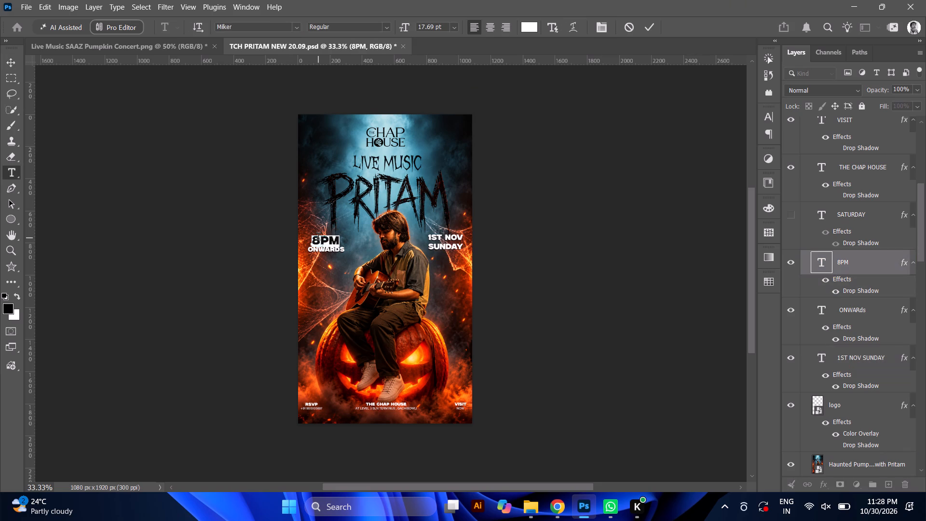
key(Left)
key(Right)
key(BackSpace)
key(1)
click(645, 26)
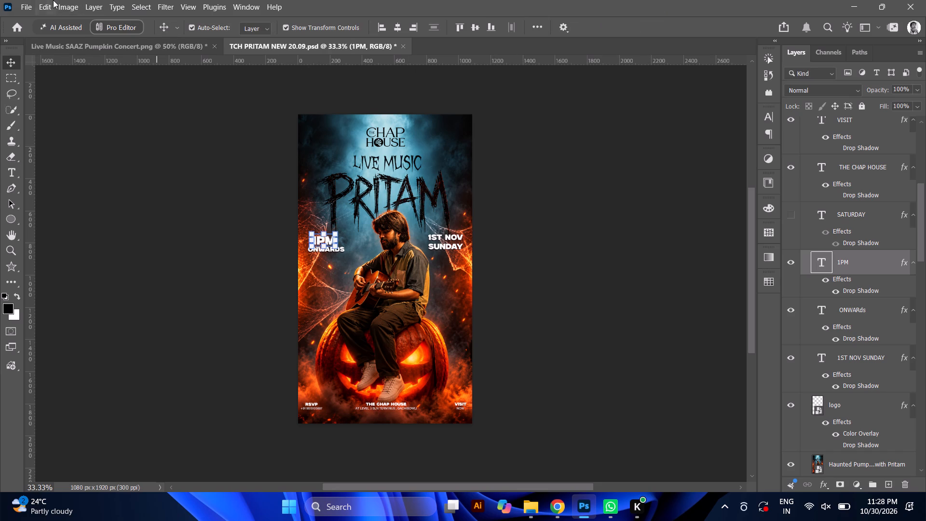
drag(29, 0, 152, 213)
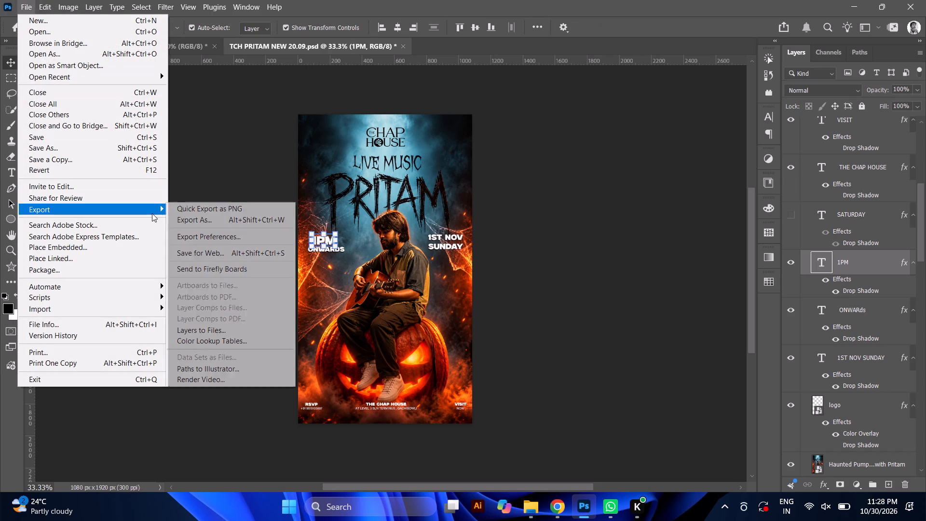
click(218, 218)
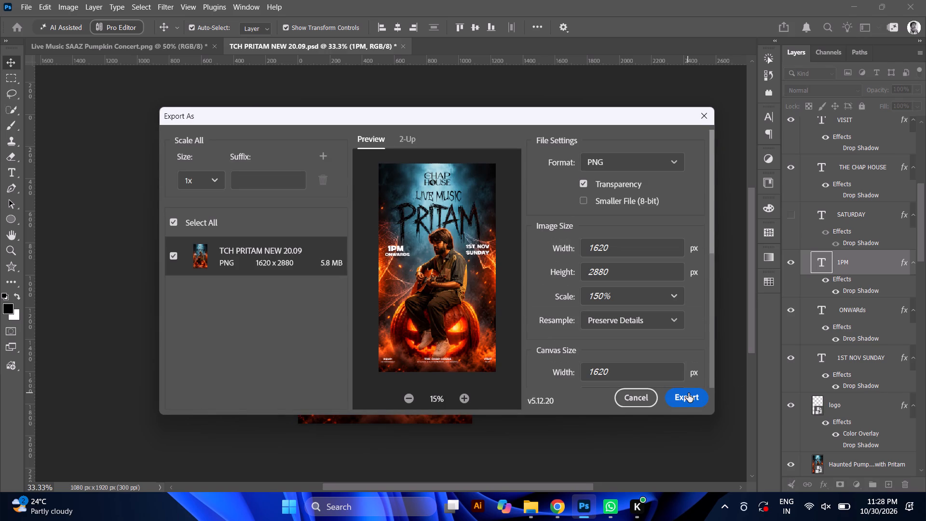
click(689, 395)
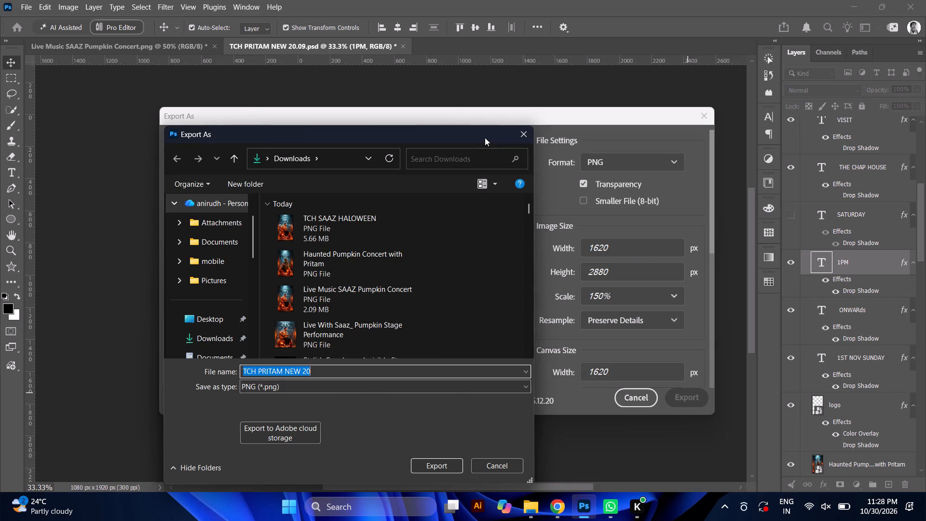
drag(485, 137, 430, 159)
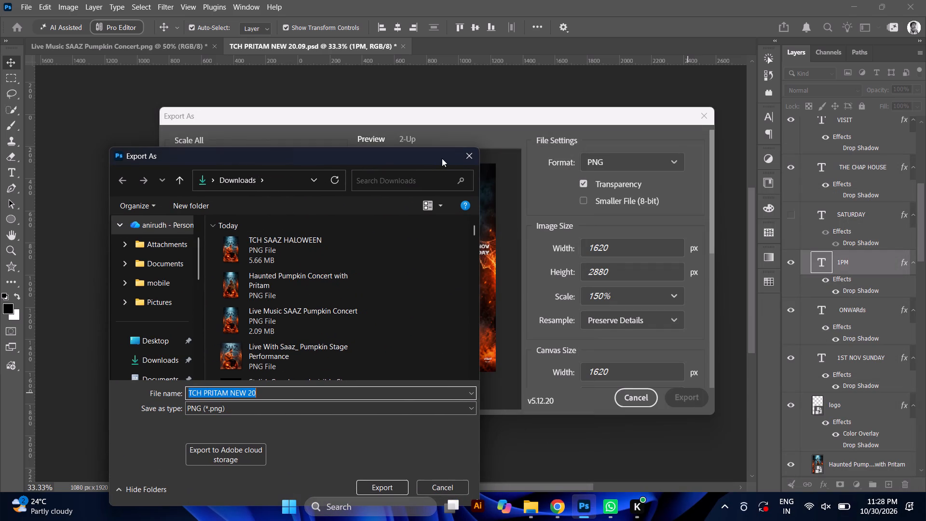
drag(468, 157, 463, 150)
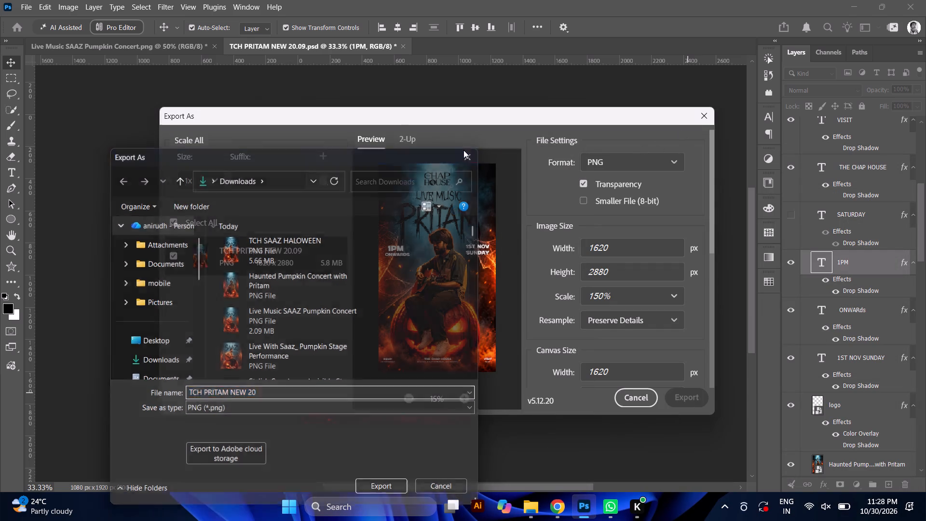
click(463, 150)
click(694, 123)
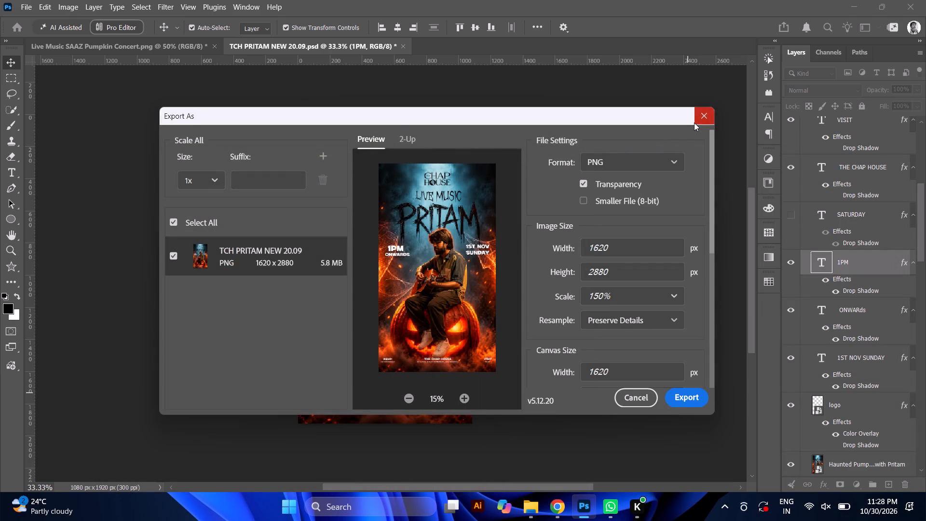
Move the Rectangle 1 layer between the logo layer and the Haunted Pumpkin Concert with Pritam artwork layer.
scroll(874, 345, down, 1)
click(874, 345)
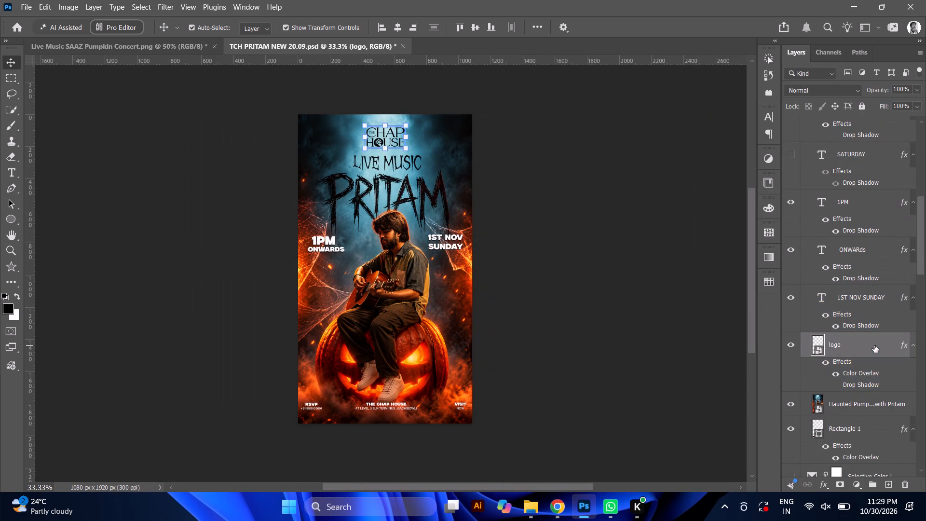
drag(858, 432, 850, 401)
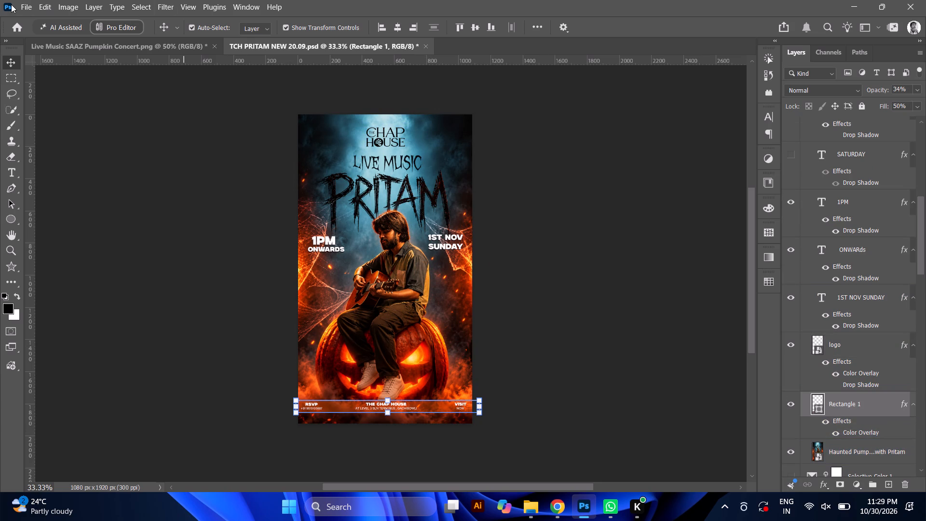
Export the PRITAM poster to Downloads as a PNG named TCH PRITAM HALLOWEEN.
drag(24, 3, 102, 224)
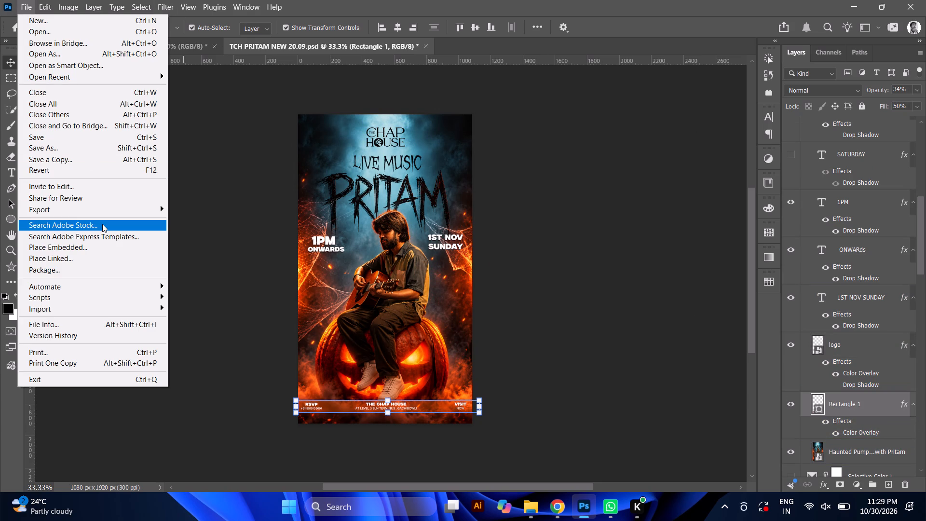
drag(102, 224, 96, 206)
click(213, 219)
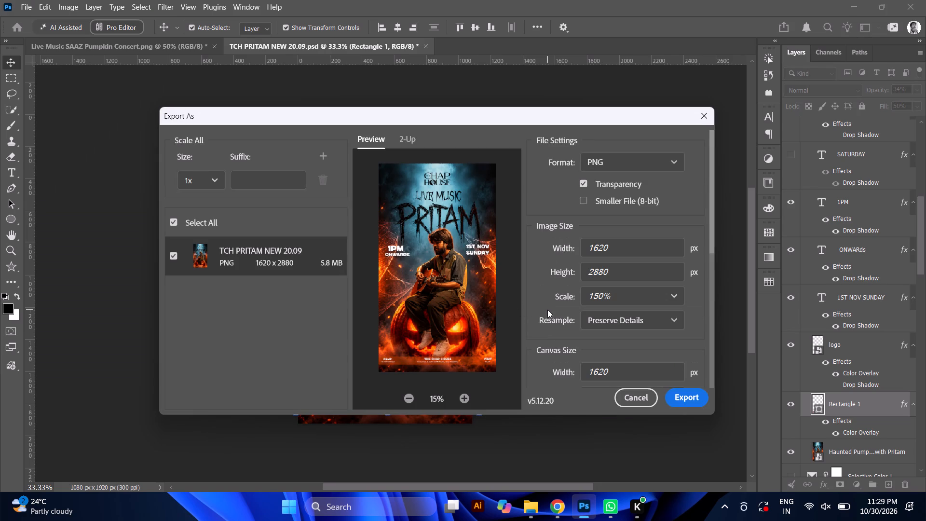
click(686, 400)
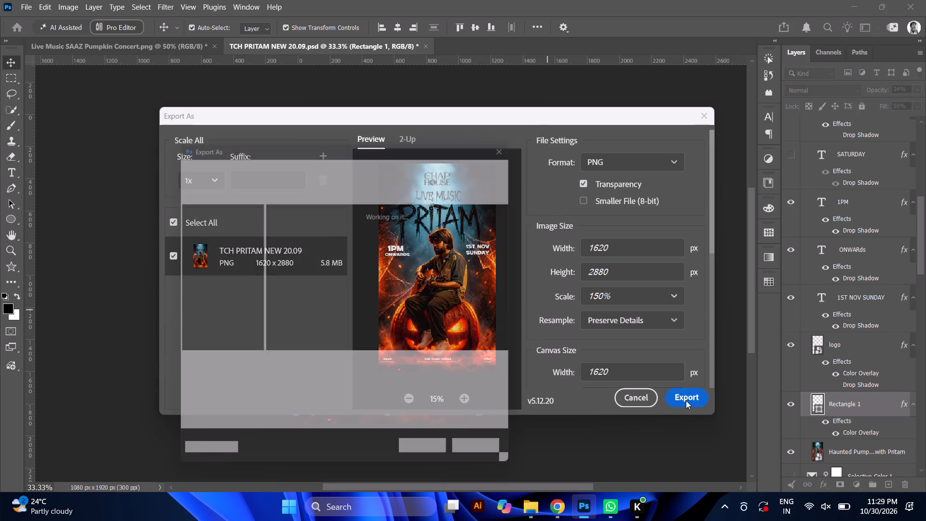
click(328, 370)
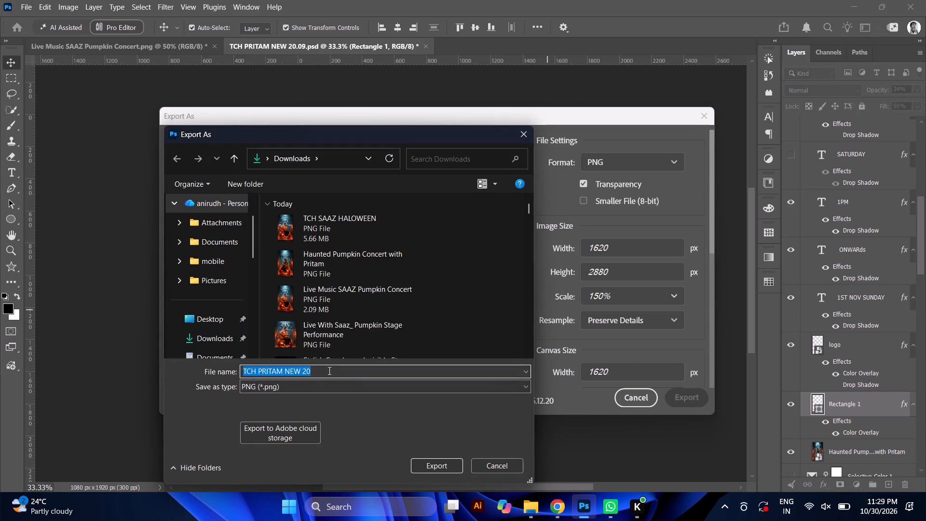
drag(285, 370, 339, 376)
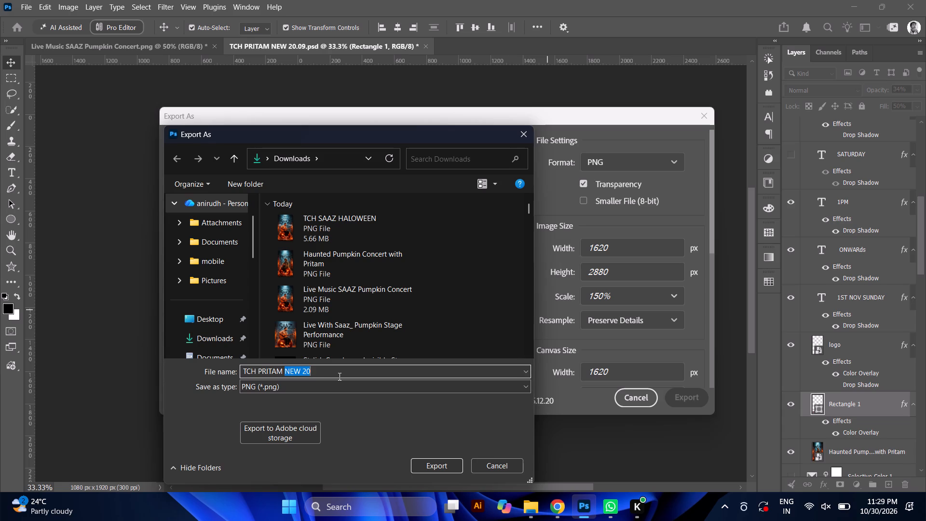
text(HA)
text(LLOWEEN)
key(Return)
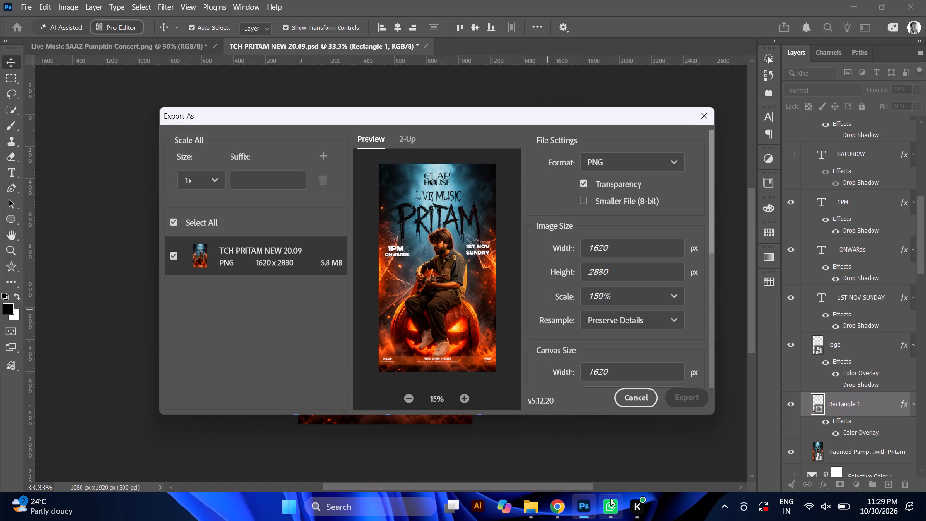
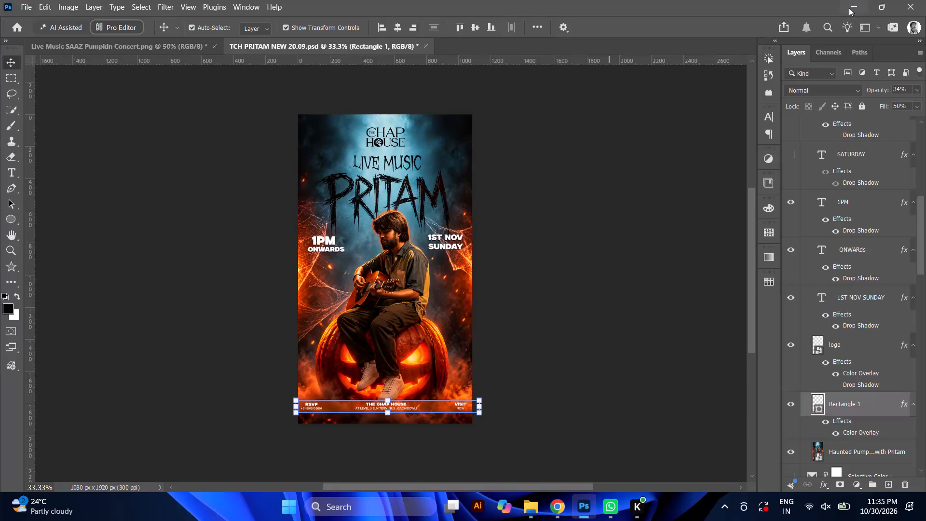
Minimize the Photoshop window and the Downloads folder window to get back to the browser.
click(849, 8)
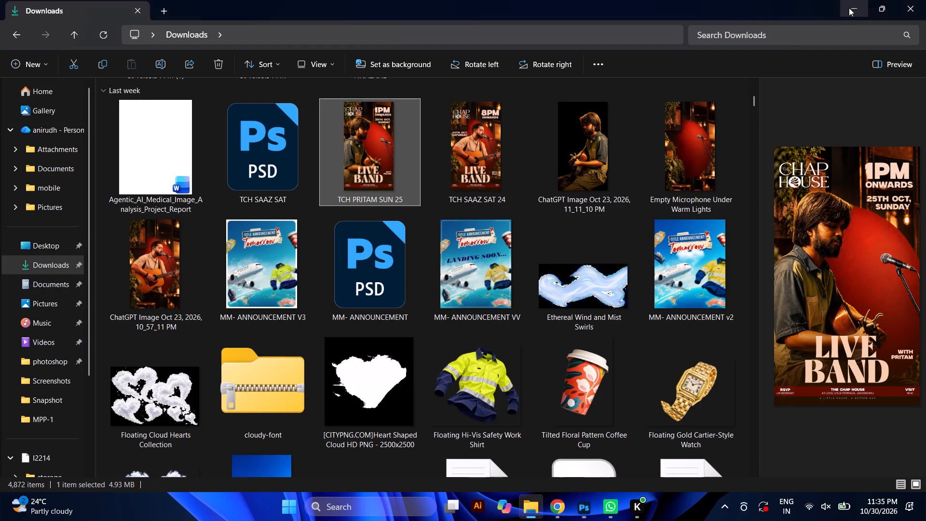
click(849, 8)
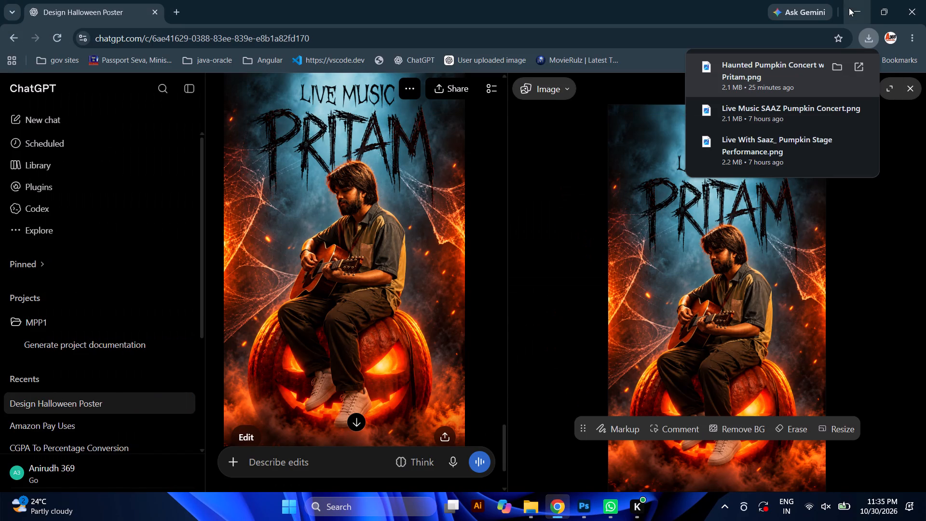